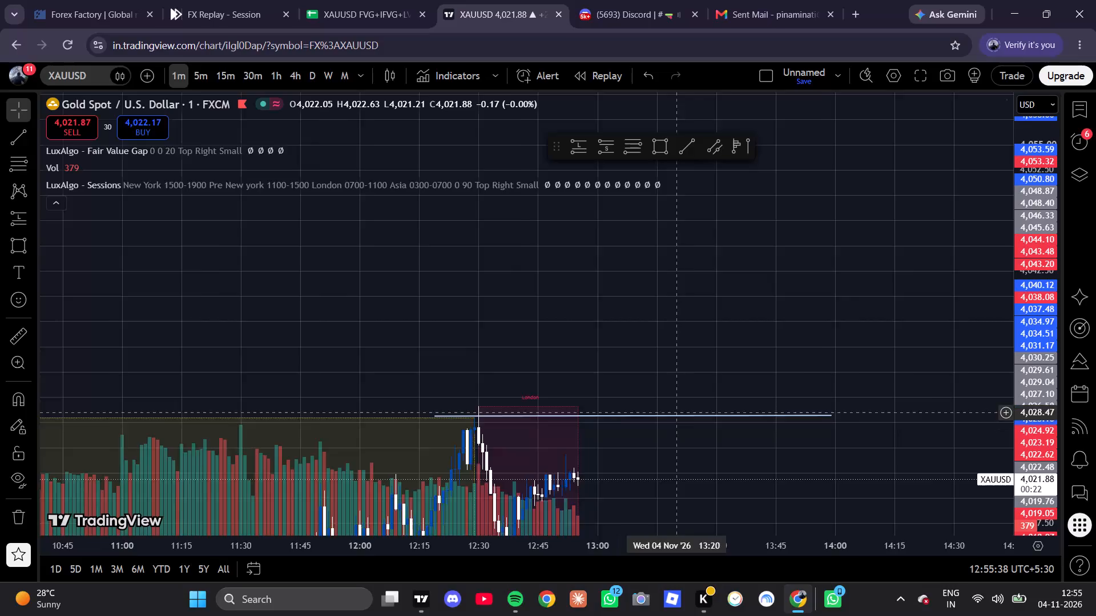
Switch the live Gold Spot chart to the 15-minute timeframe.
{"action": "scroll", "coordinate": [679, 412], "scroll_direction": "down", "scroll_amount": 4}
{"action": "left_click_drag", "start_coordinate": [831, 326], "coordinate": [683, 264]}
{"action": "left_click", "coordinate": [229, 75]}
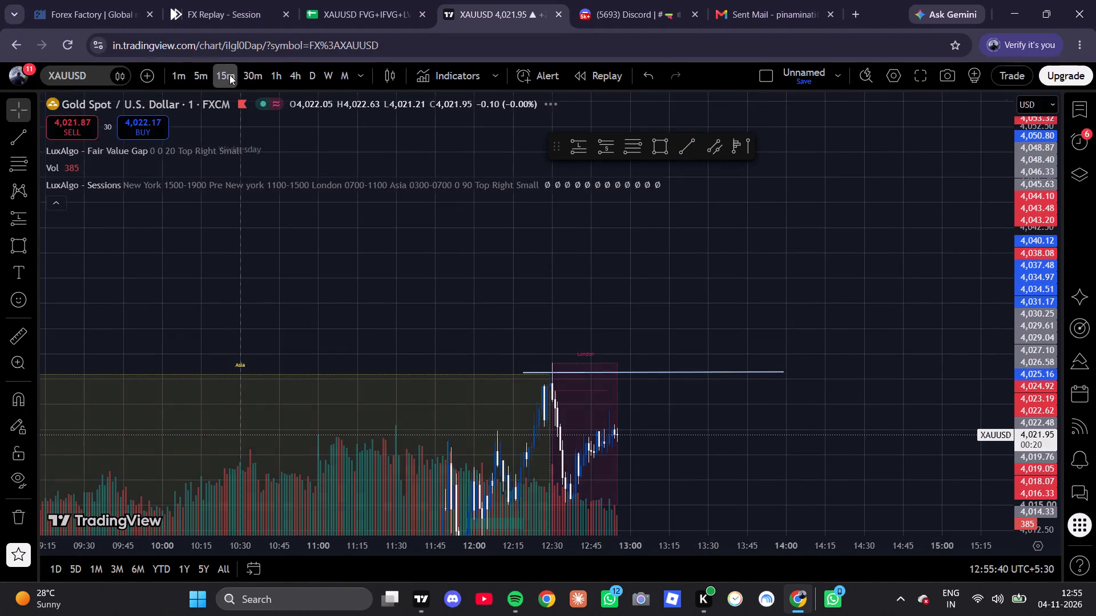
{"action": "scroll", "coordinate": [656, 380], "scroll_direction": "up", "scroll_amount": 5}
Switch to the FX Replay session and dismiss the update offer.
{"action": "left_click", "coordinate": [213, 0]}
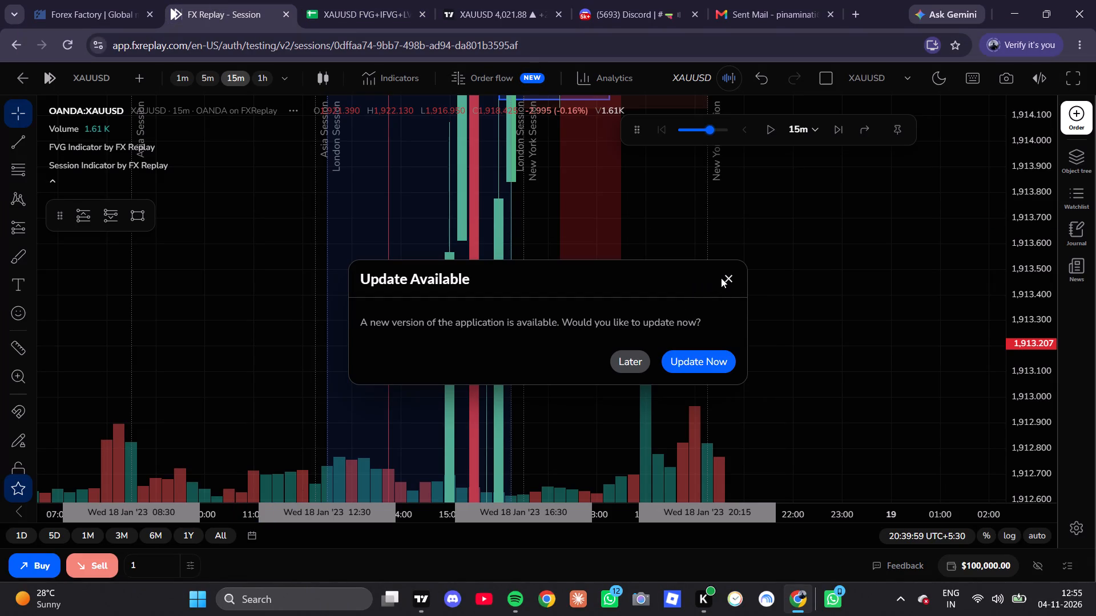
{"action": "left_click", "coordinate": [721, 278]}
{"action": "left_click", "coordinate": [731, 281]}
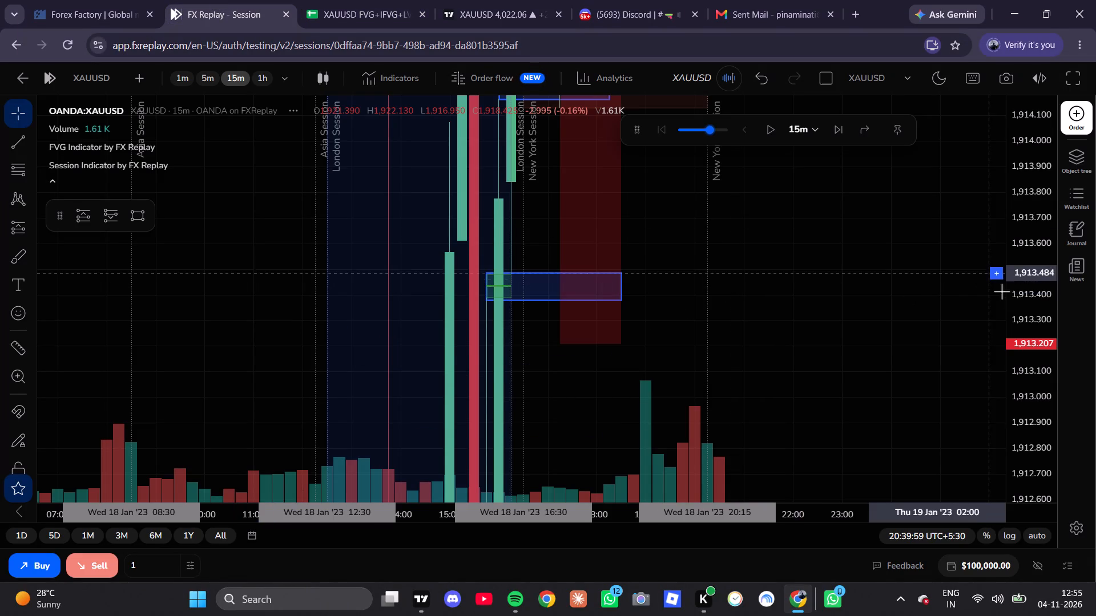
Examine the 15-minute XAUUSD price action around the marked blue zones and the past long trade on 18 January.
{"action": "scroll", "coordinate": [1032, 326], "scroll_direction": "down", "scroll_amount": 20}
{"action": "scroll", "coordinate": [1032, 326], "scroll_direction": "down", "scroll_amount": 1}
{"action": "scroll", "coordinate": [831, 329], "scroll_direction": "up", "scroll_amount": 3}
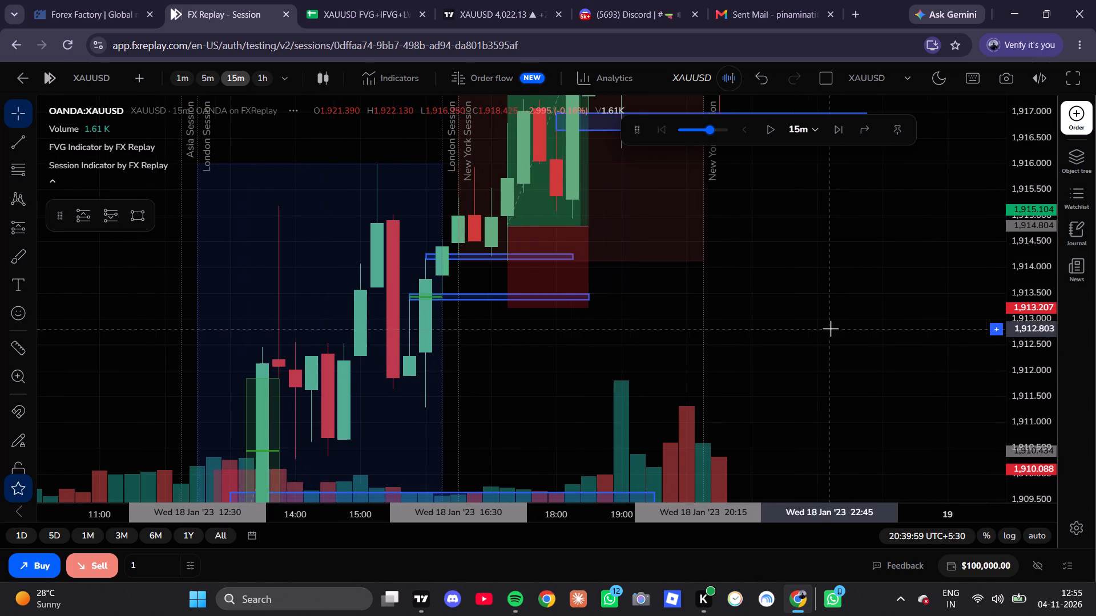
{"action": "left_click_drag", "start_coordinate": [642, 269], "coordinate": [780, 431]}
{"action": "scroll", "coordinate": [792, 435], "scroll_direction": "up", "scroll_amount": 4}
{"action": "left_click_drag", "start_coordinate": [855, 396], "coordinate": [728, 437]}
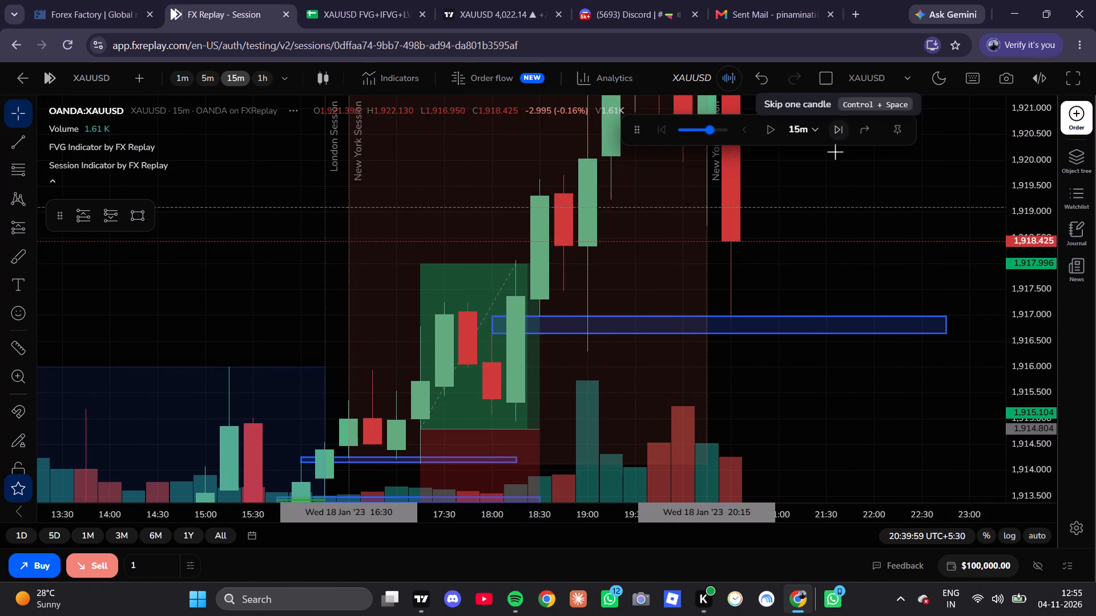
{"action": "left_click_drag", "start_coordinate": [853, 252], "coordinate": [757, 388]}
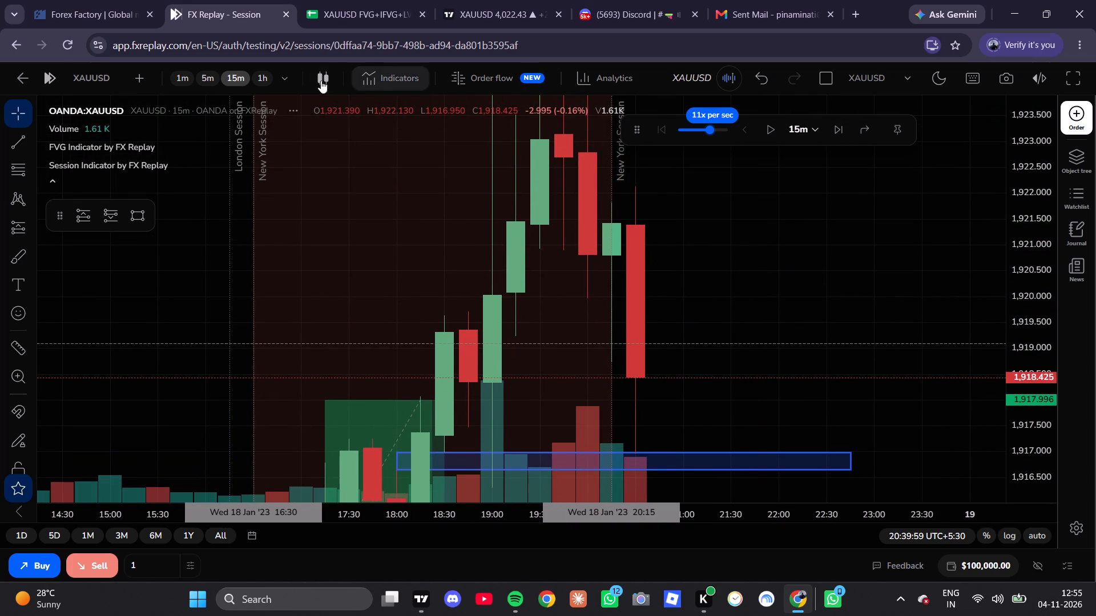
{"action": "scroll", "coordinate": [626, 279], "scroll_direction": "up", "scroll_amount": 3}
{"action": "left_click_drag", "start_coordinate": [705, 353], "coordinate": [800, 103]}
{"action": "left_click", "coordinate": [803, 97]}
{"action": "scroll", "coordinate": [660, 419], "scroll_direction": "down", "scroll_amount": 4}
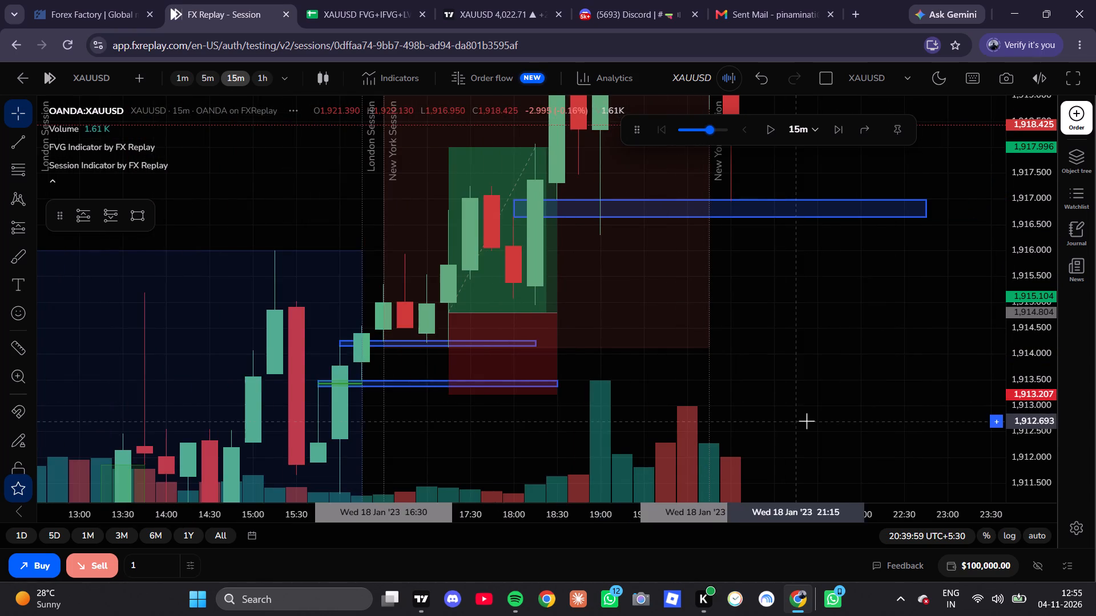
{"action": "scroll", "coordinate": [803, 420], "scroll_direction": "down", "scroll_amount": 6}
{"action": "scroll", "coordinate": [1042, 397], "scroll_direction": "up", "scroll_amount": 20}
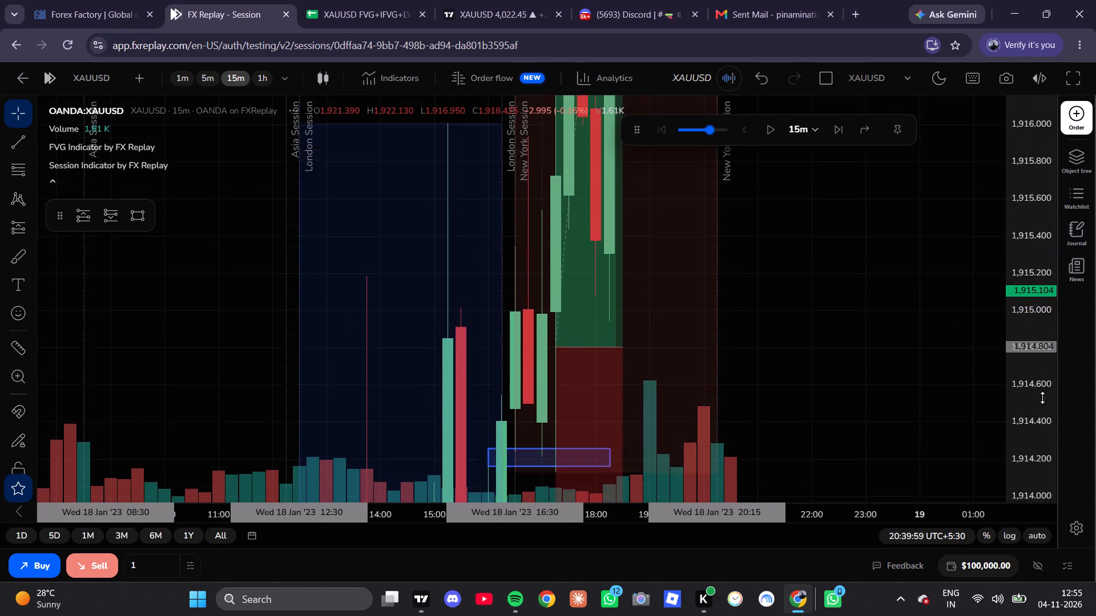
{"action": "left_click_drag", "start_coordinate": [900, 371], "coordinate": [933, 66]}
{"action": "scroll", "coordinate": [1026, 331], "scroll_direction": "up", "scroll_amount": 3}
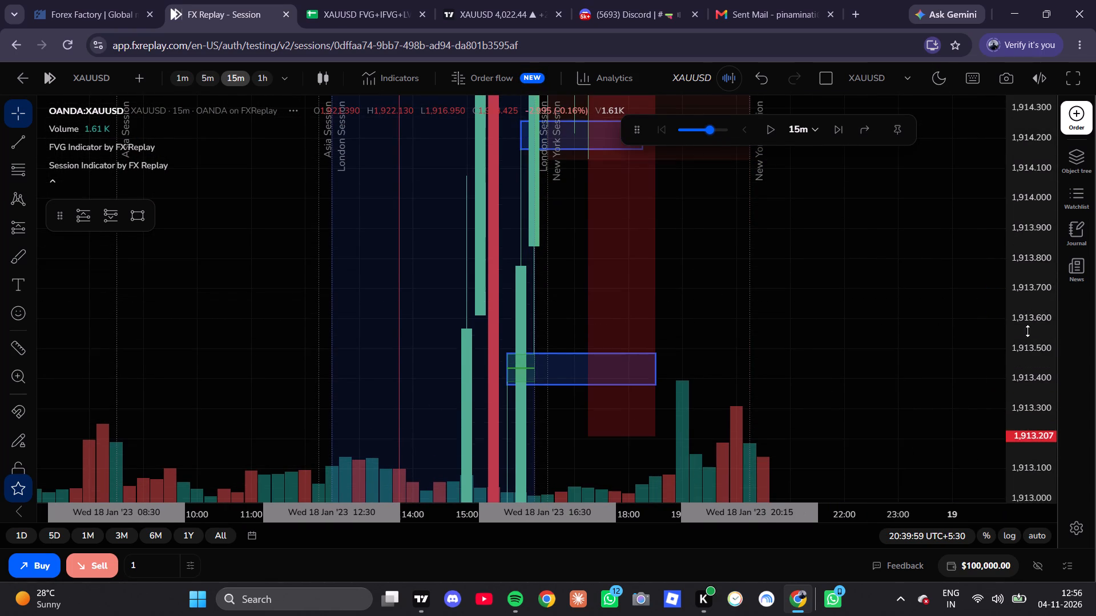
Extend the lower blue zone near 1,913.4 forward in time to about 22:15 on 18 January.
{"action": "scroll", "coordinate": [1027, 331], "scroll_direction": "up", "scroll_amount": 6}
{"action": "left_click", "coordinate": [658, 403]}
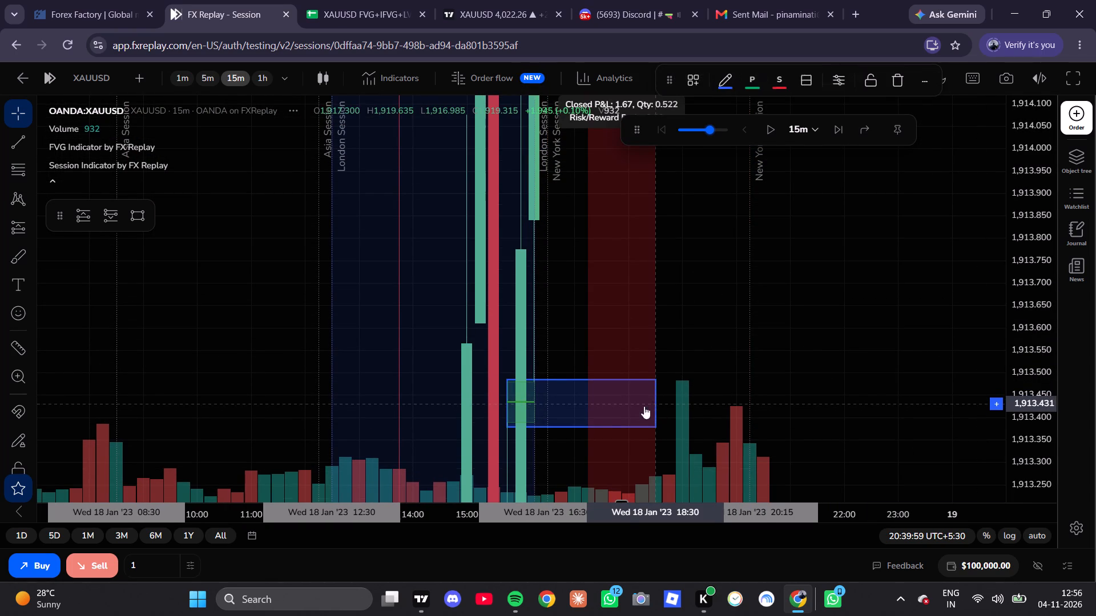
{"action": "left_click", "coordinate": [555, 374]}
{"action": "left_click", "coordinate": [555, 376]}
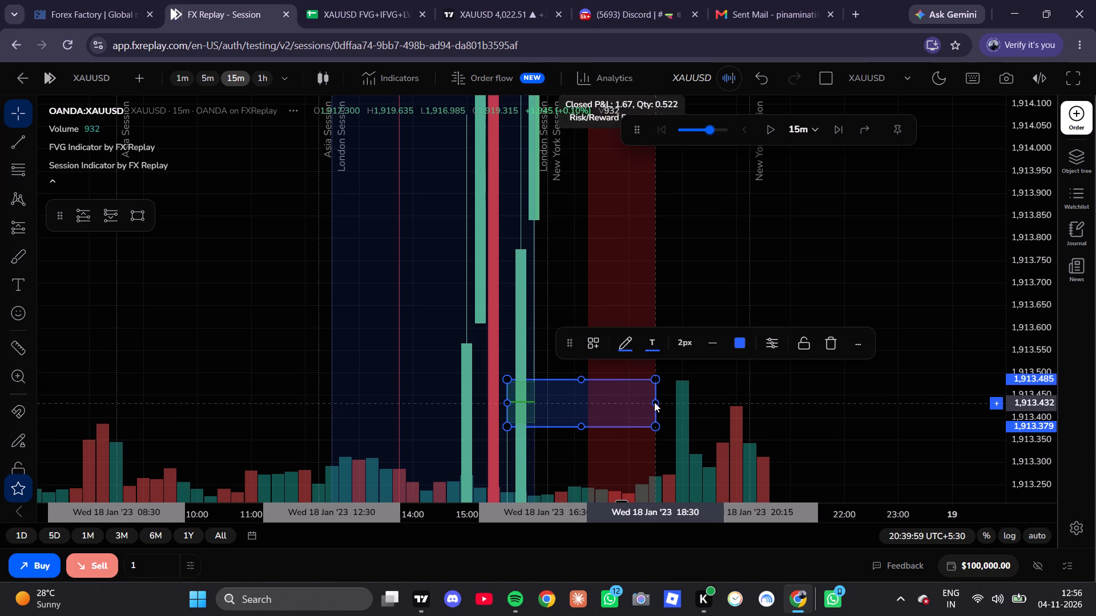
{"action": "left_click_drag", "start_coordinate": [654, 402], "coordinate": [857, 399]}
{"action": "left_click", "coordinate": [821, 282]}
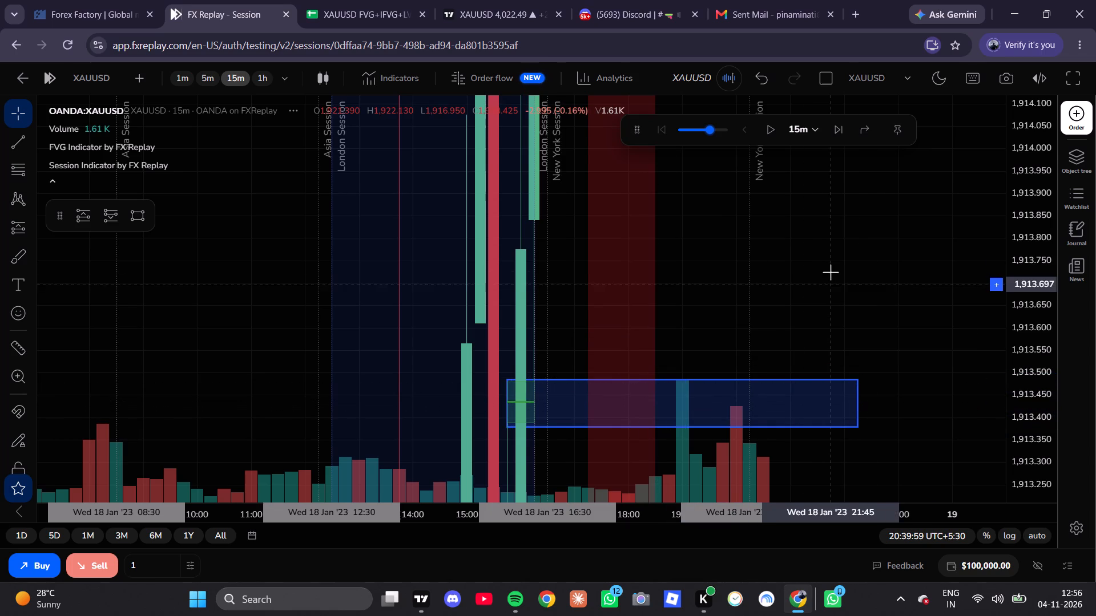
Extend the blue zone near 1,914.2 forward in time to about 22:00 on 18 January.
{"action": "left_click_drag", "start_coordinate": [834, 264], "coordinate": [797, 518]}
{"action": "left_click", "coordinate": [603, 302]}
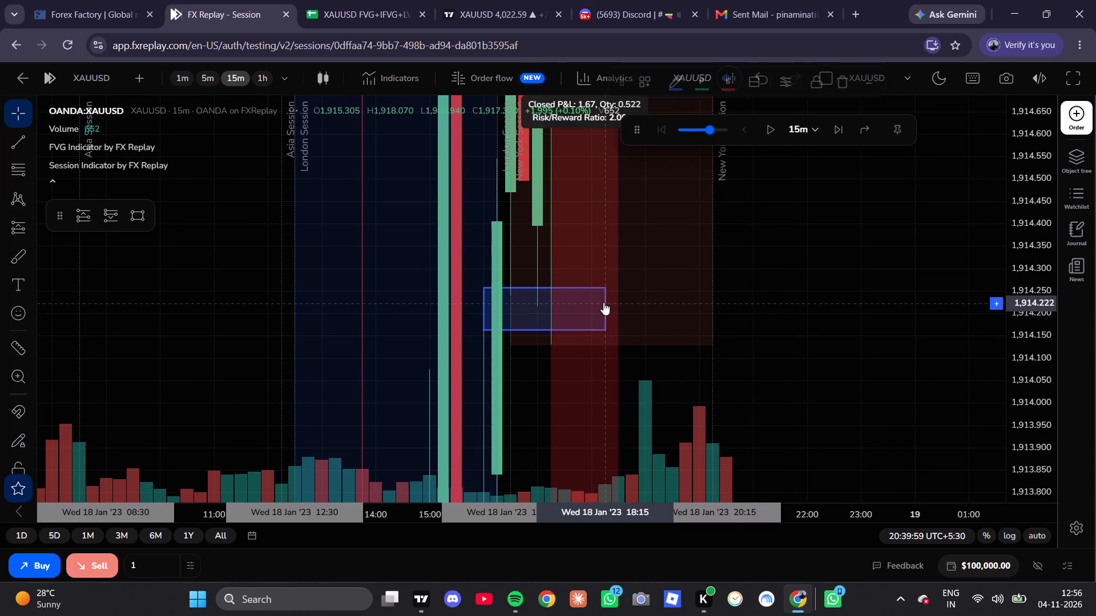
{"action": "left_click", "coordinate": [507, 302]}
{"action": "left_click", "coordinate": [511, 290]}
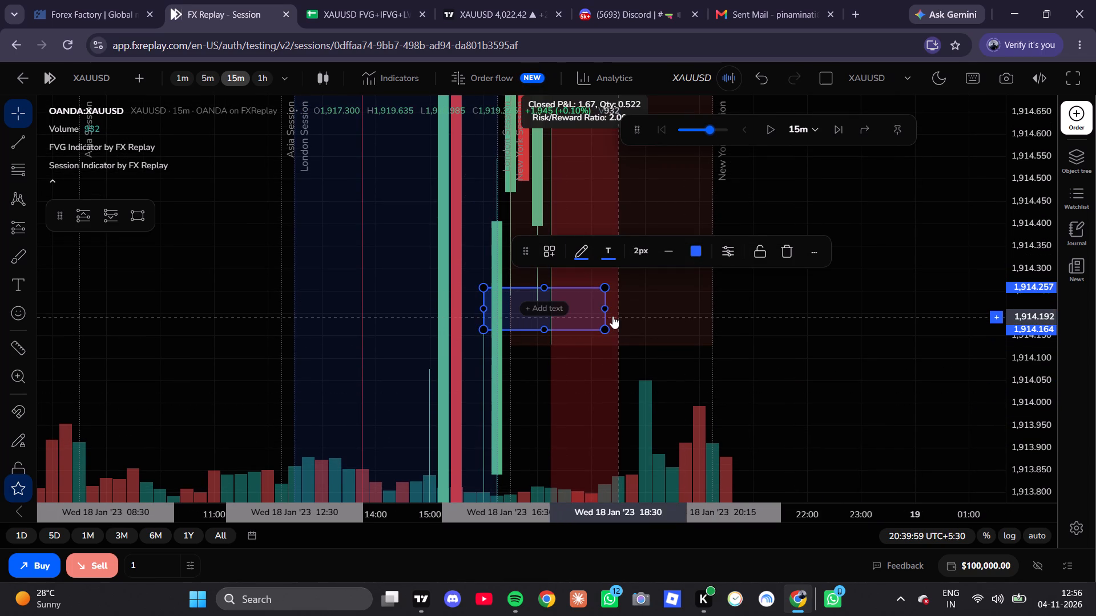
{"action": "left_click_drag", "start_coordinate": [606, 311], "coordinate": [812, 296]}
{"action": "left_click", "coordinate": [840, 390]}
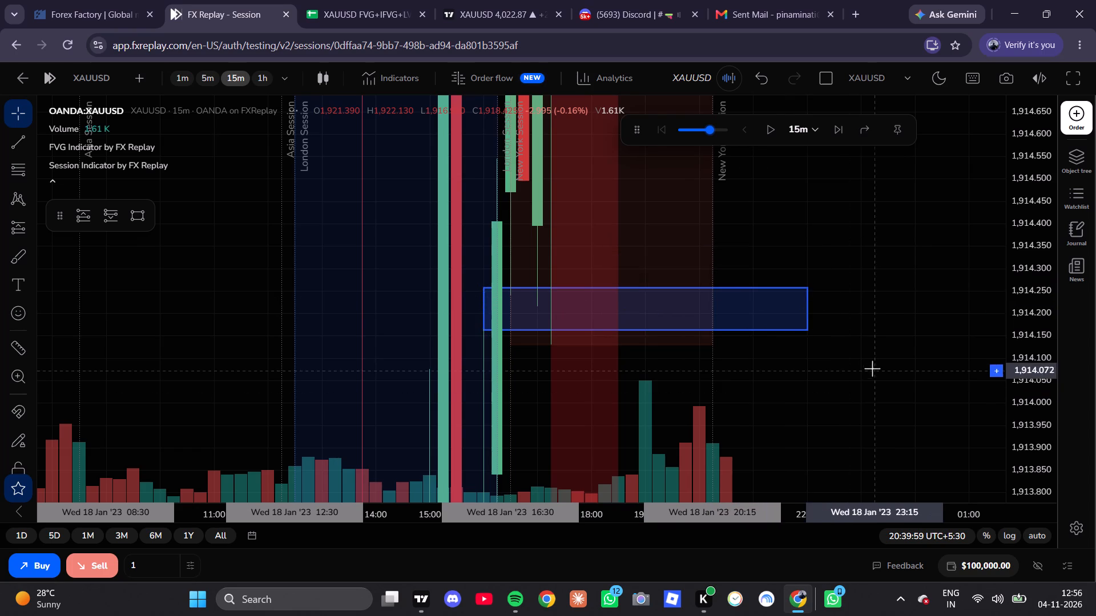
Switch the replay chart to the 5-minute timeframe and advance it by one candle.
{"action": "left_click_drag", "start_coordinate": [872, 368], "coordinate": [878, 537]}
{"action": "scroll", "coordinate": [1046, 359], "scroll_direction": "down", "scroll_amount": 9}
{"action": "scroll", "coordinate": [1055, 380], "scroll_direction": "up", "scroll_amount": 1}
{"action": "scroll", "coordinate": [1055, 380], "scroll_direction": "down", "scroll_amount": 15}
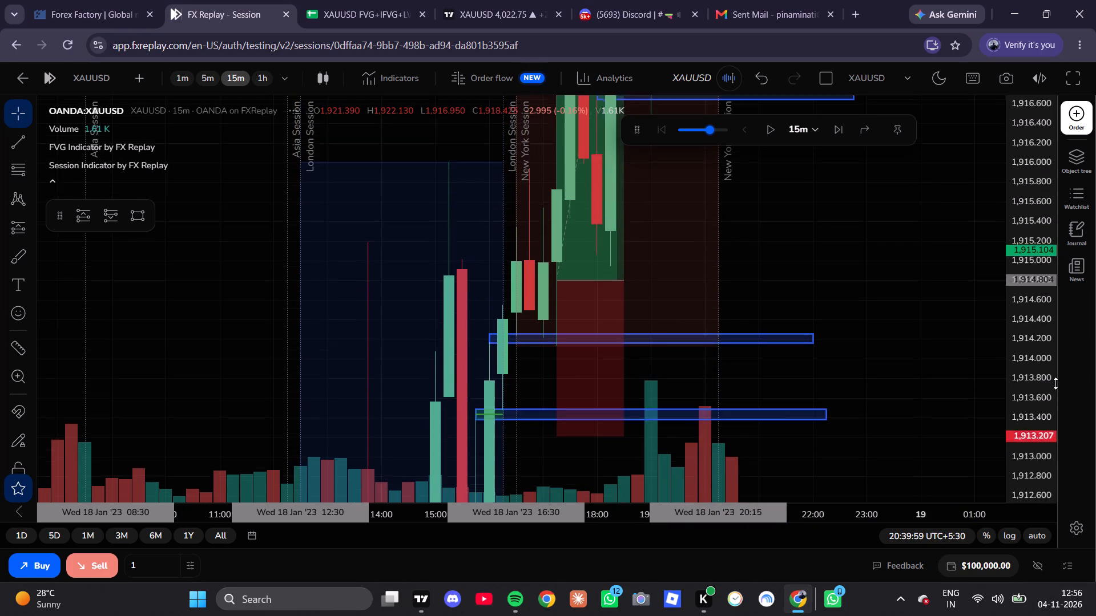
{"action": "scroll", "coordinate": [1055, 383], "scroll_direction": "down", "scroll_amount": 8}
{"action": "left_click_drag", "start_coordinate": [911, 261], "coordinate": [884, 365]}
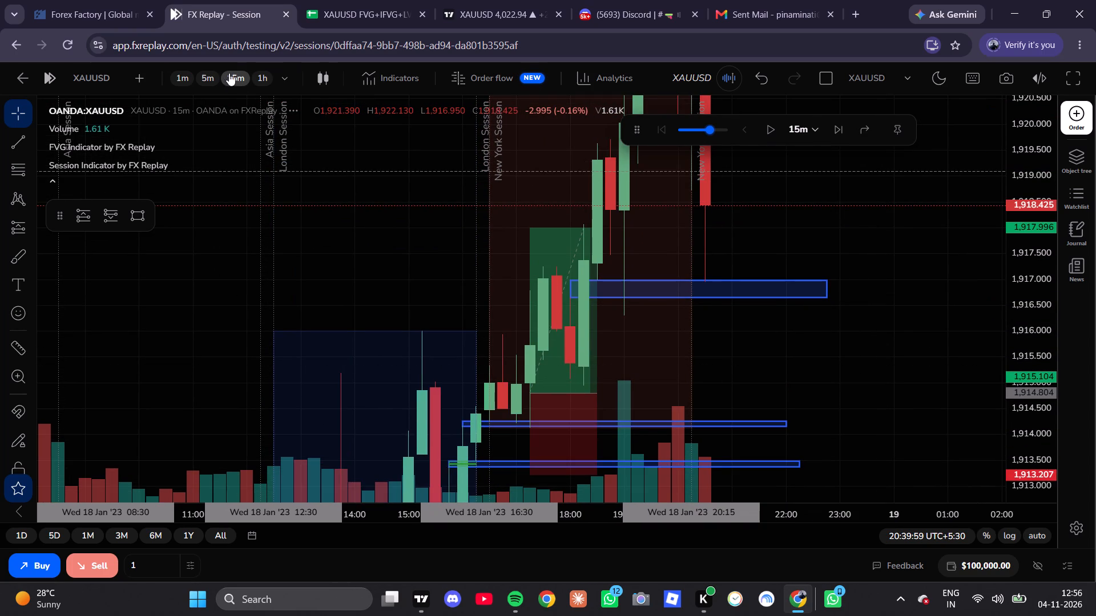
{"action": "left_click", "coordinate": [212, 77]}
{"action": "left_click", "coordinate": [838, 132]}
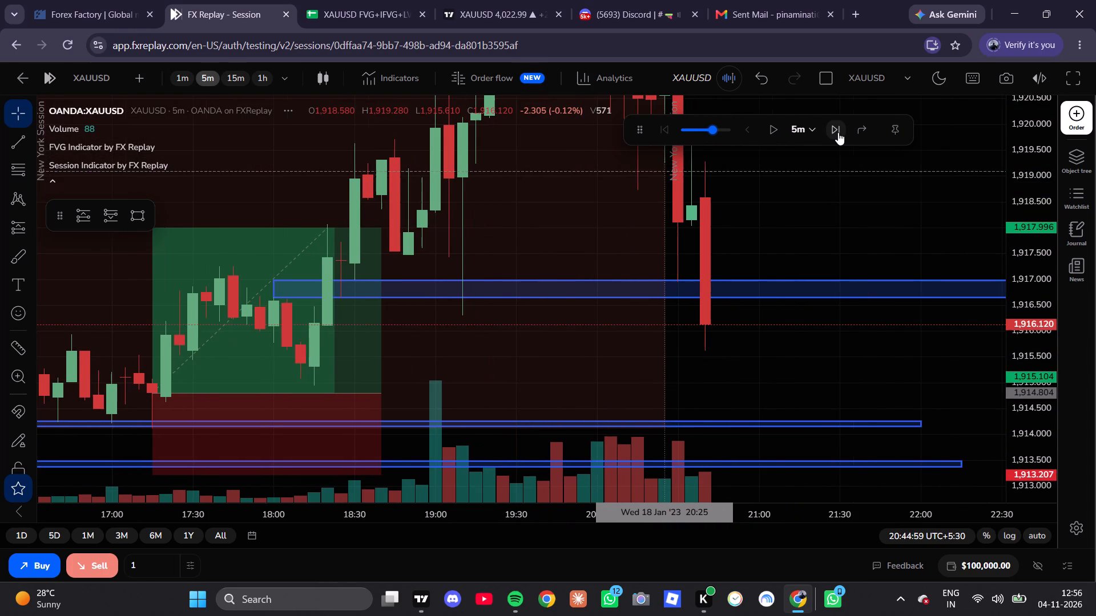
Switch to the 1-minute timeframe and advance the replay candle by candle to 20:56.
{"action": "left_click", "coordinate": [176, 78]}
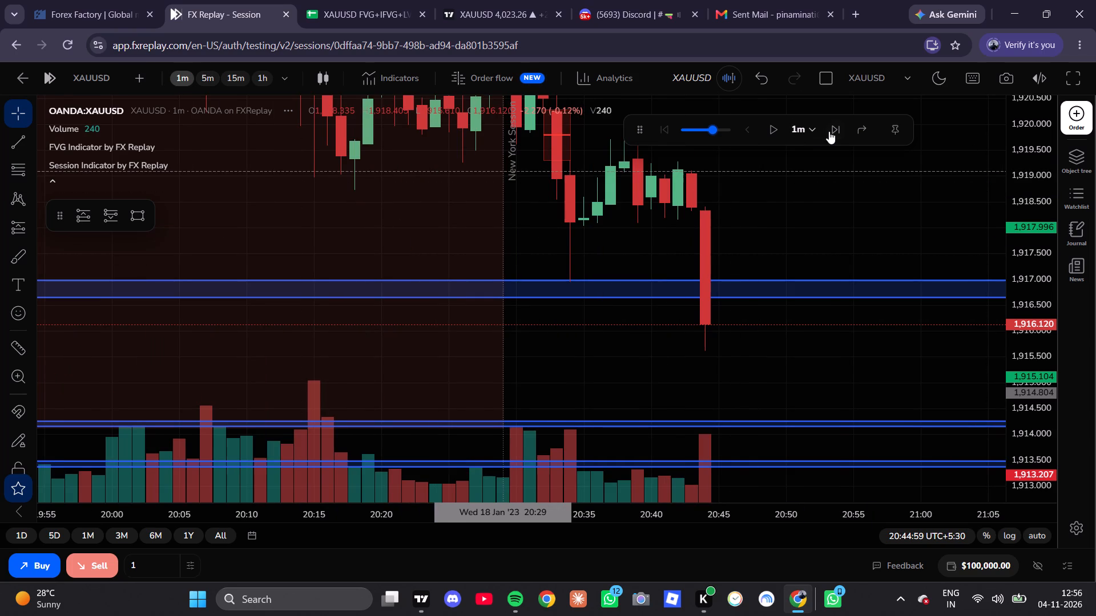
{"action": "left_click", "coordinate": [829, 131]}
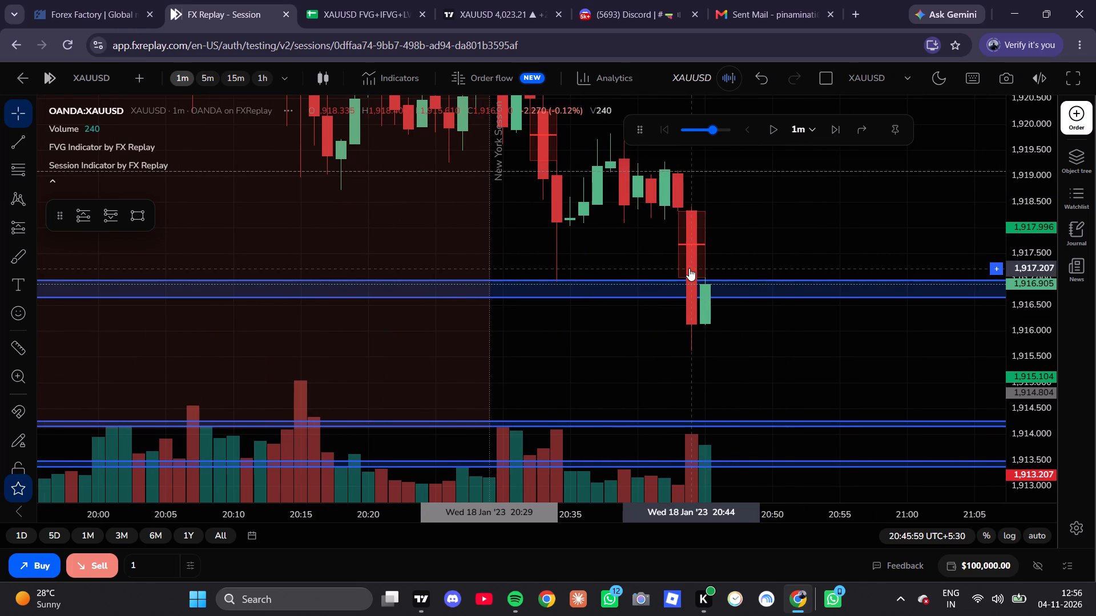
{"action": "scroll", "coordinate": [694, 331], "scroll_direction": "up", "scroll_amount": 3}
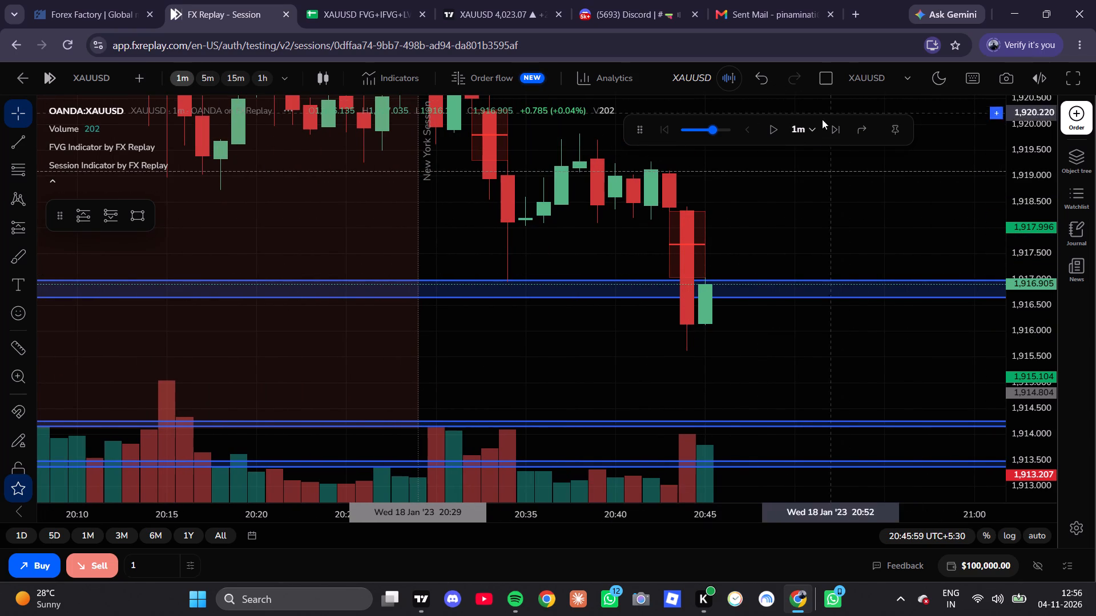
{"action": "left_click", "coordinate": [834, 134]}
{"action": "triple_click", "coordinate": [835, 134]}
{"action": "left_click", "coordinate": [835, 134]}
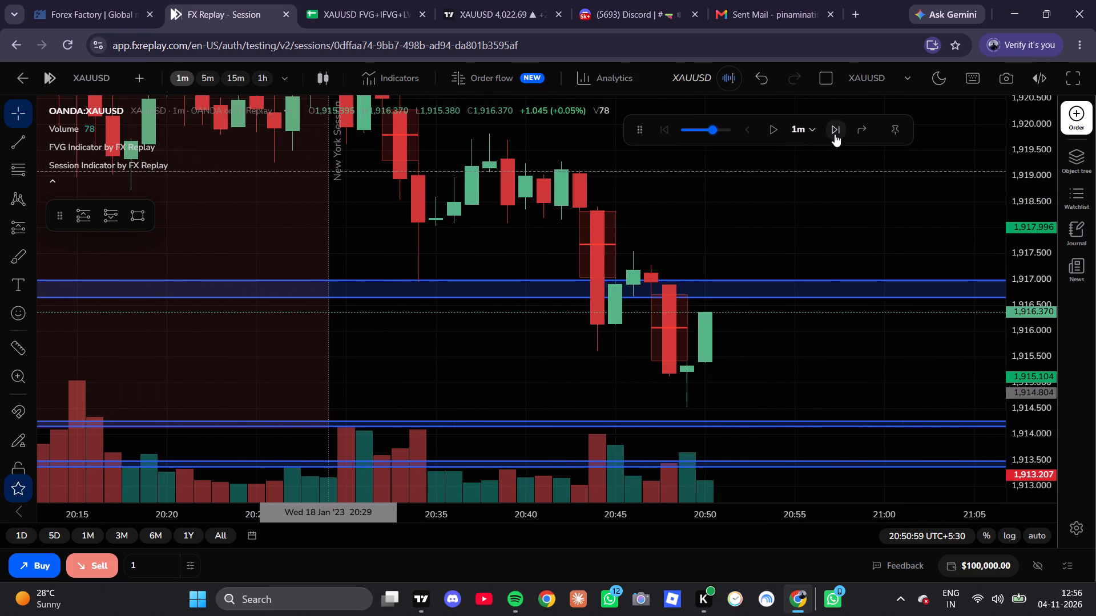
{"action": "left_click", "coordinate": [835, 134]}
{"action": "left_click", "coordinate": [835, 134]}
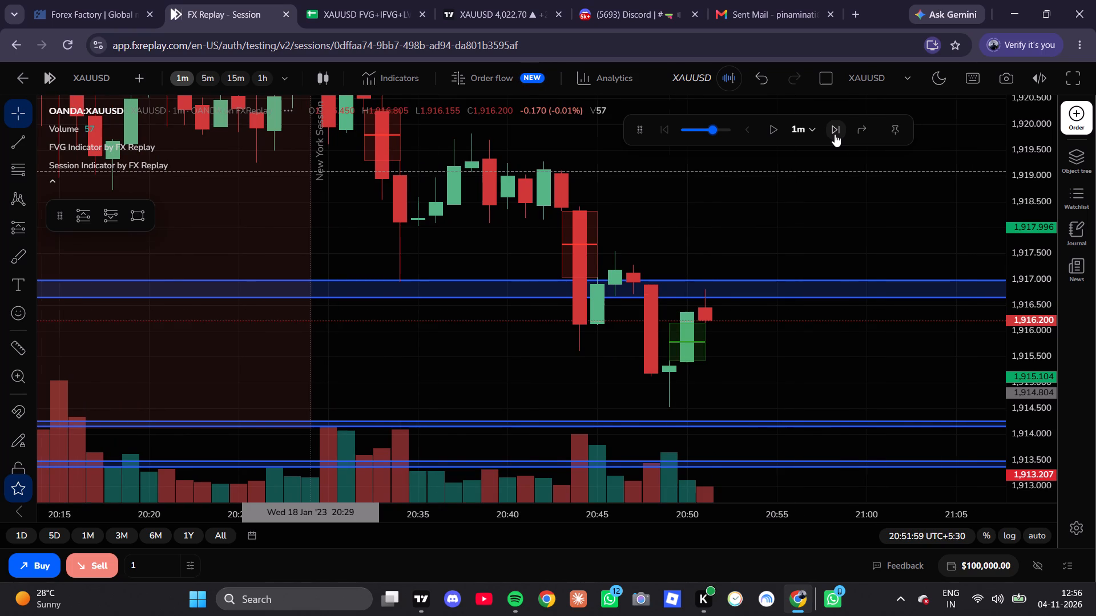
{"action": "triple_click", "coordinate": [835, 134]}
{"action": "triple_click", "coordinate": [835, 134]}
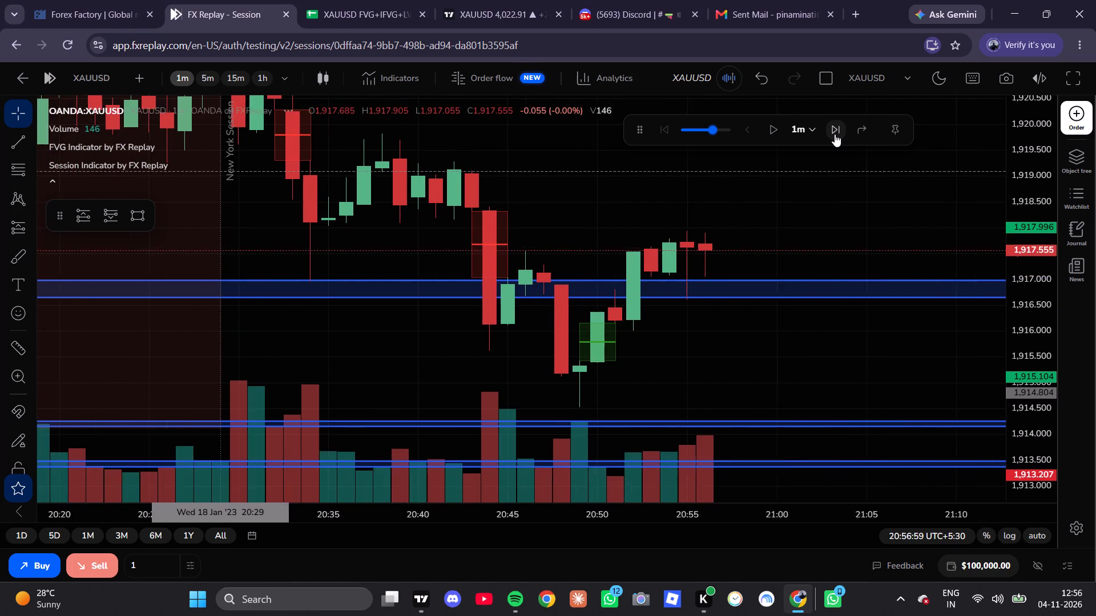
Advance the 1-minute replay candle by candle to 21:25.
{"action": "triple_click", "coordinate": [834, 133]}
{"action": "triple_click", "coordinate": [833, 133]}
{"action": "triple_click", "coordinate": [833, 133]}
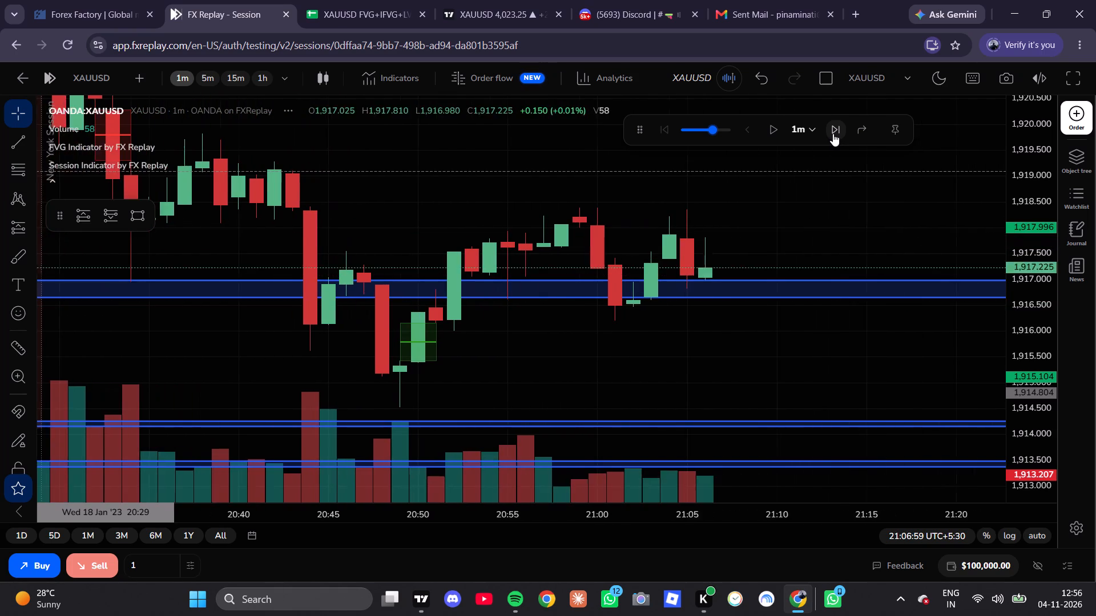
{"action": "triple_click", "coordinate": [833, 133]}
{"action": "left_click", "coordinate": [833, 133]}
{"action": "left_click", "coordinate": [833, 133]}
{"action": "triple_click", "coordinate": [833, 133]}
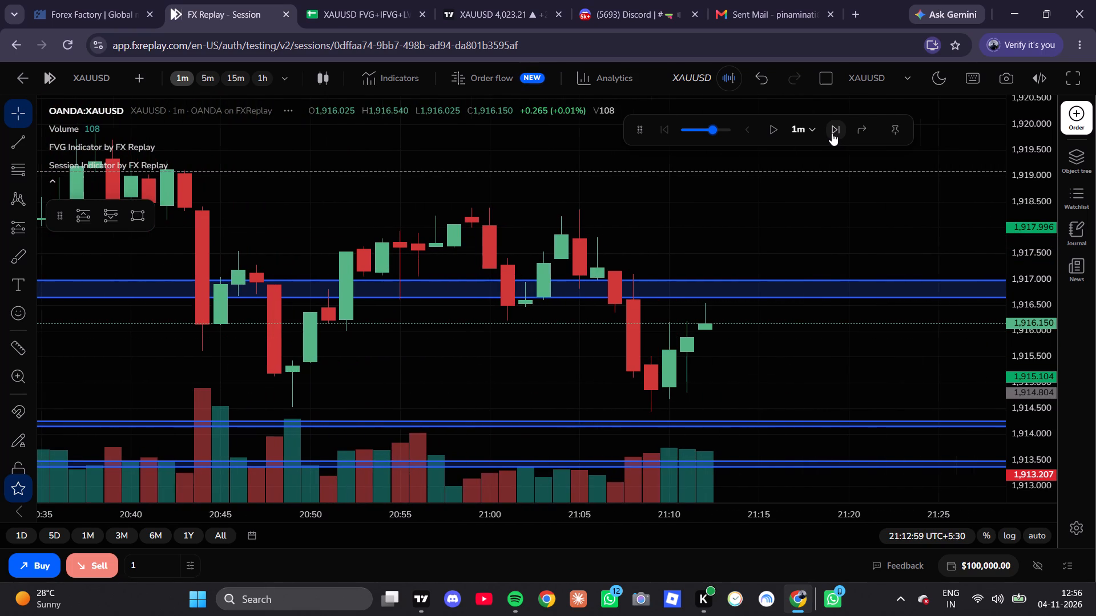
{"action": "triple_click", "coordinate": [832, 133]}
{"action": "triple_click", "coordinate": [832, 133]}
{"action": "left_click", "coordinate": [832, 133]}
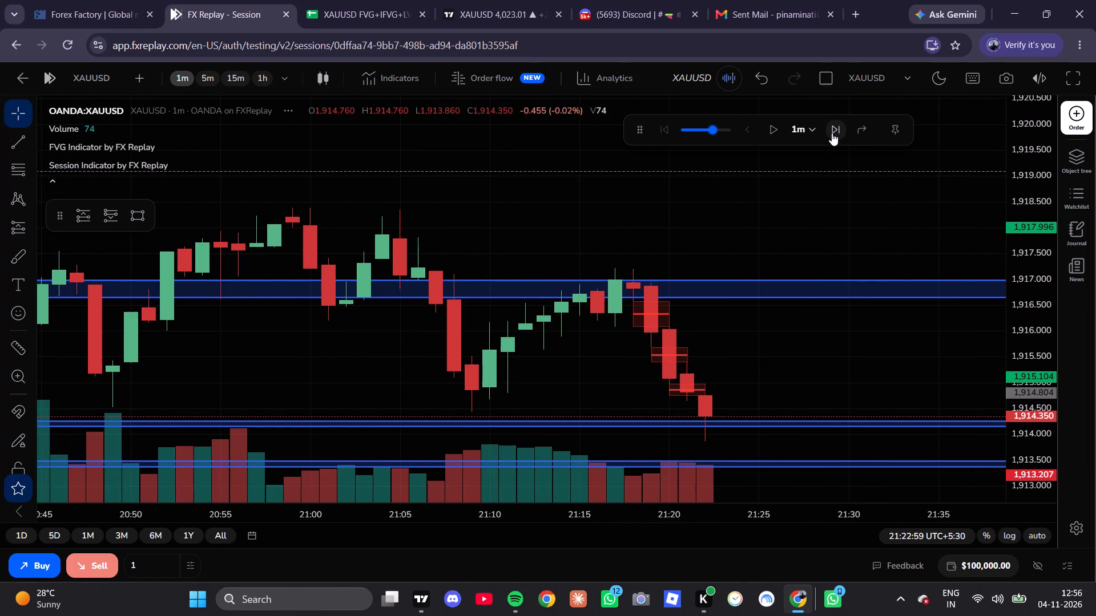
{"action": "left_click", "coordinate": [832, 133]}
{"action": "left_click", "coordinate": [832, 133]}
{"action": "left_click", "coordinate": [832, 133]}
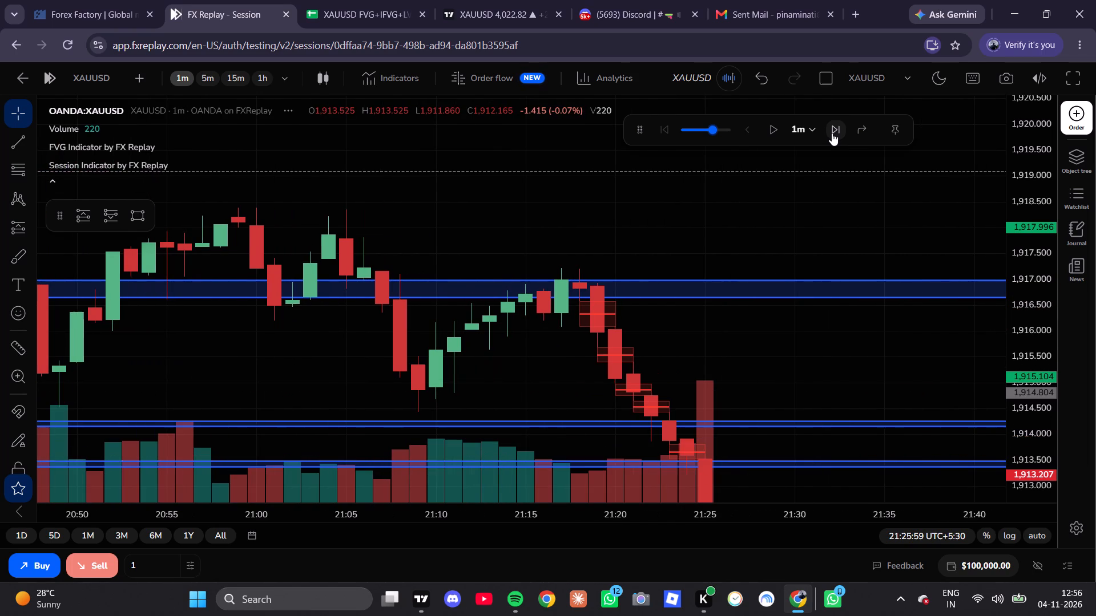
Advance the 1-minute replay candle by candle to 21:30.
{"action": "left_click_drag", "start_coordinate": [750, 394], "coordinate": [682, 222]}
{"action": "left_click", "coordinate": [831, 121]}
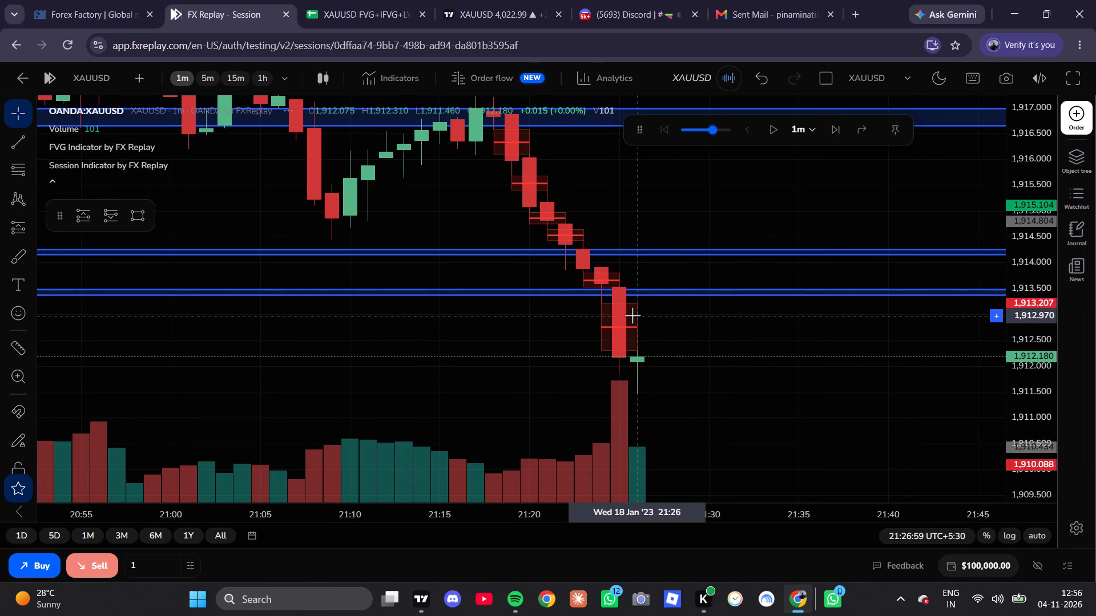
{"action": "left_click", "coordinate": [849, 122]}
{"action": "left_click", "coordinate": [835, 127]}
{"action": "left_click", "coordinate": [835, 127]}
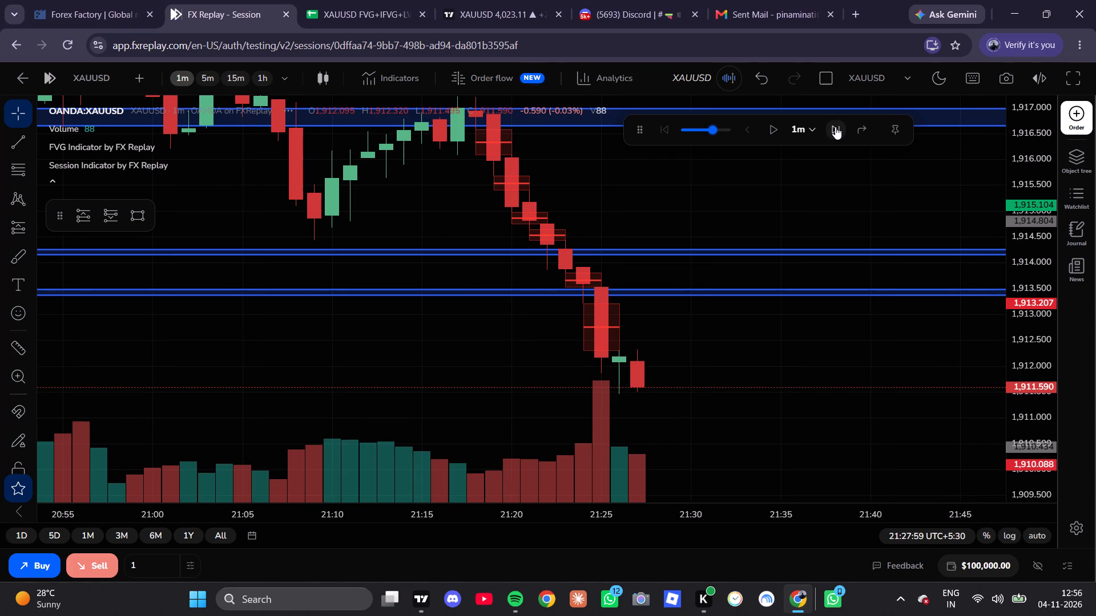
{"action": "left_click", "coordinate": [835, 127]}
{"action": "left_click", "coordinate": [835, 127]}
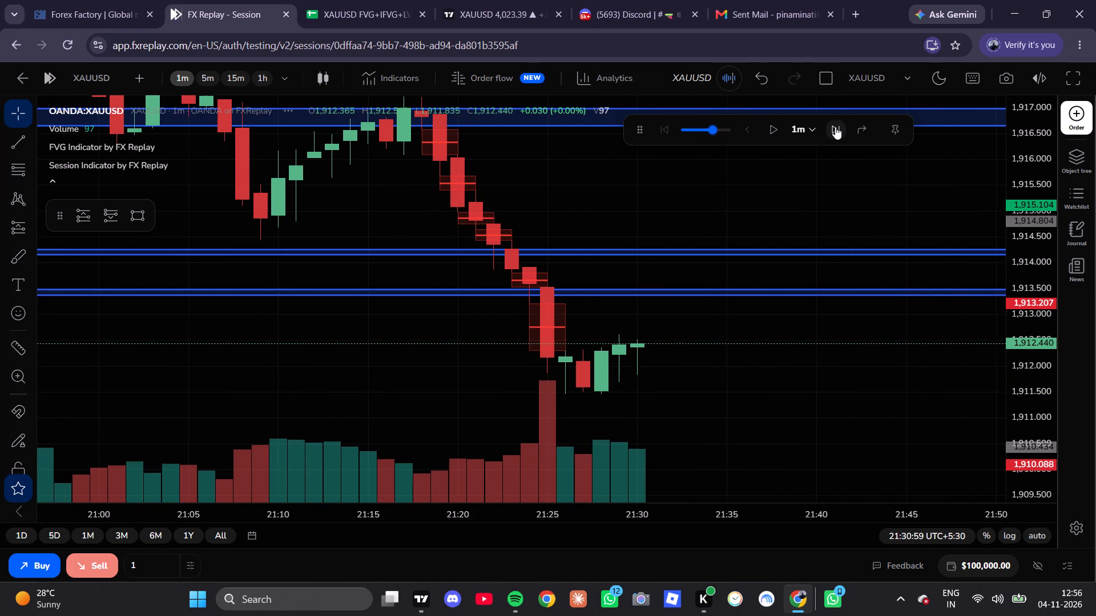
Examine the price action around the lower blue zones on the 15-minute timeframe and on the 5-minute timeframe.
{"action": "left_click", "coordinate": [227, 76]}
{"action": "scroll", "coordinate": [481, 293], "scroll_direction": "up", "scroll_amount": 2}
{"action": "left_click_drag", "start_coordinate": [630, 410], "coordinate": [920, 307]}
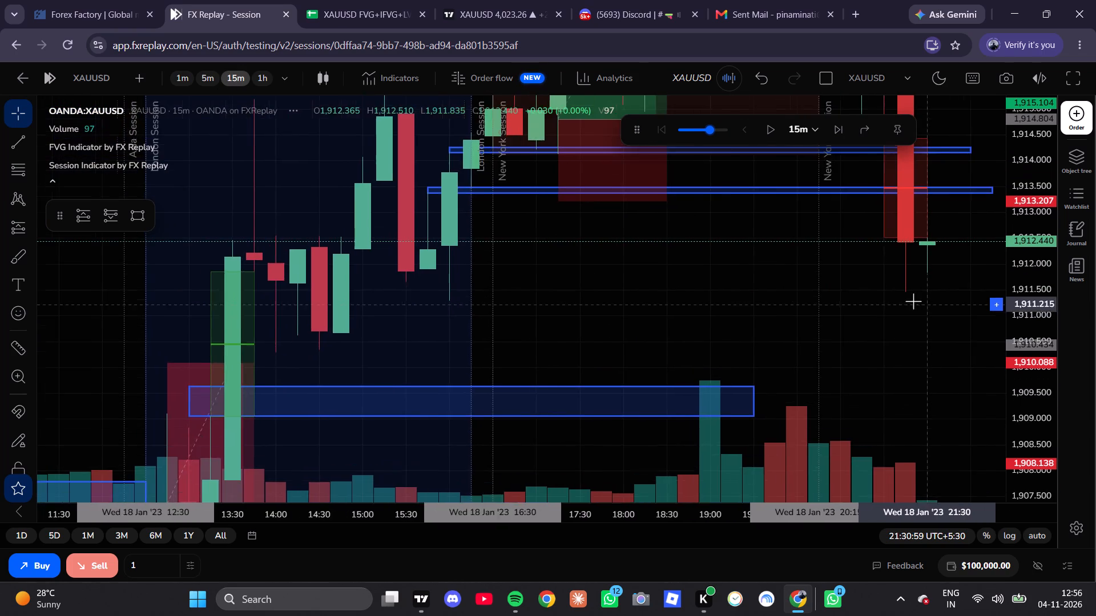
{"action": "scroll", "coordinate": [781, 286], "scroll_direction": "down", "scroll_amount": 3}
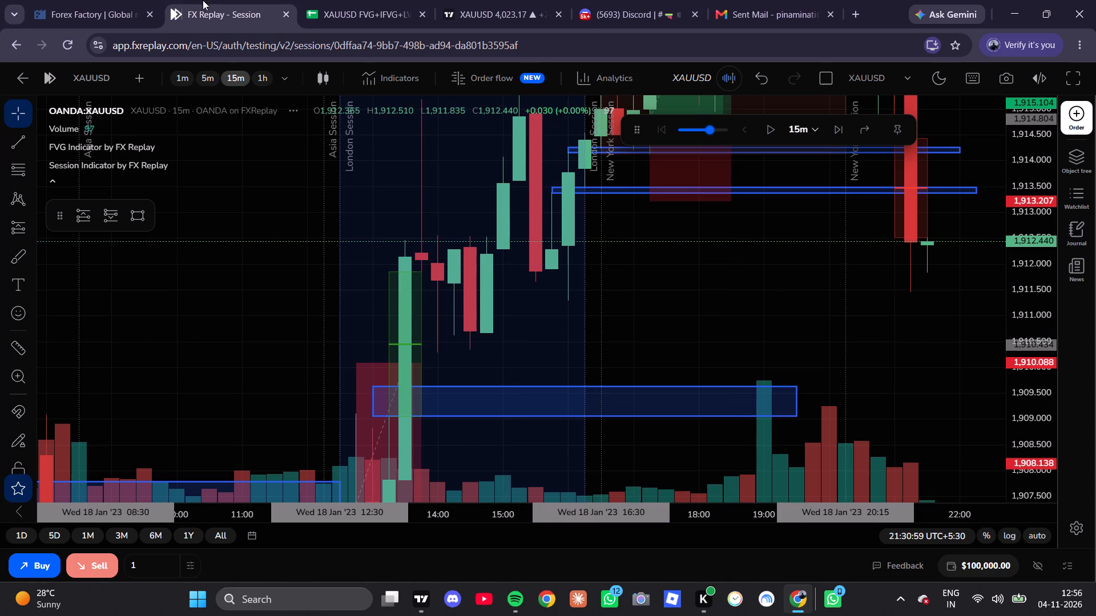
{"action": "left_click", "coordinate": [217, 76]}
{"action": "scroll", "coordinate": [275, 238], "scroll_direction": "down", "scroll_amount": 12}
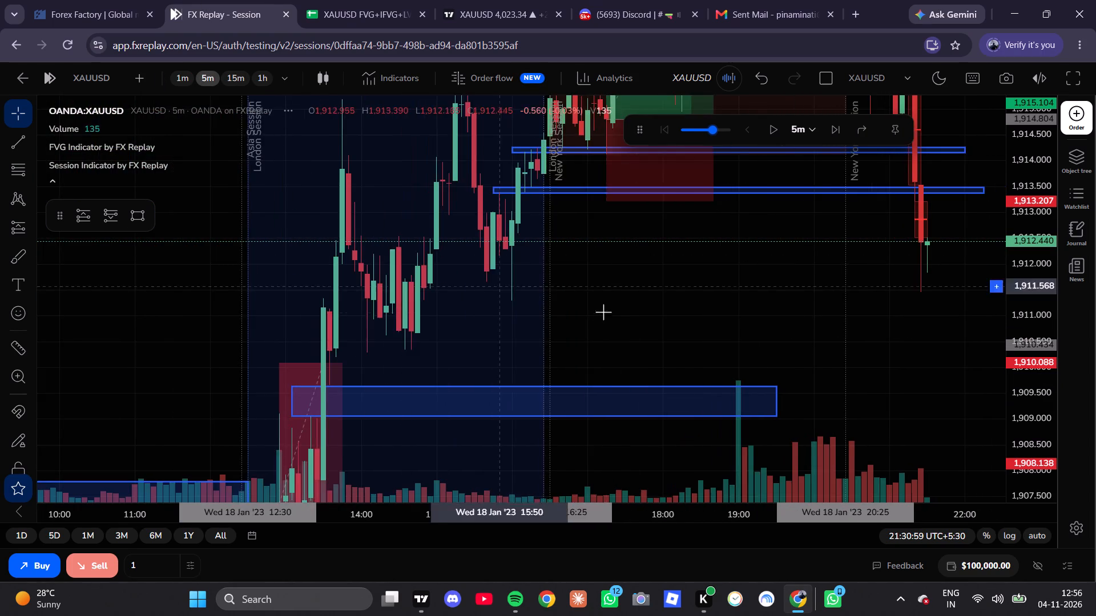
{"action": "left_click_drag", "start_coordinate": [610, 314], "coordinate": [454, 325]}
Advance the 5-minute replay to 22:30 on 18 January.
{"action": "left_click", "coordinate": [866, 129]}
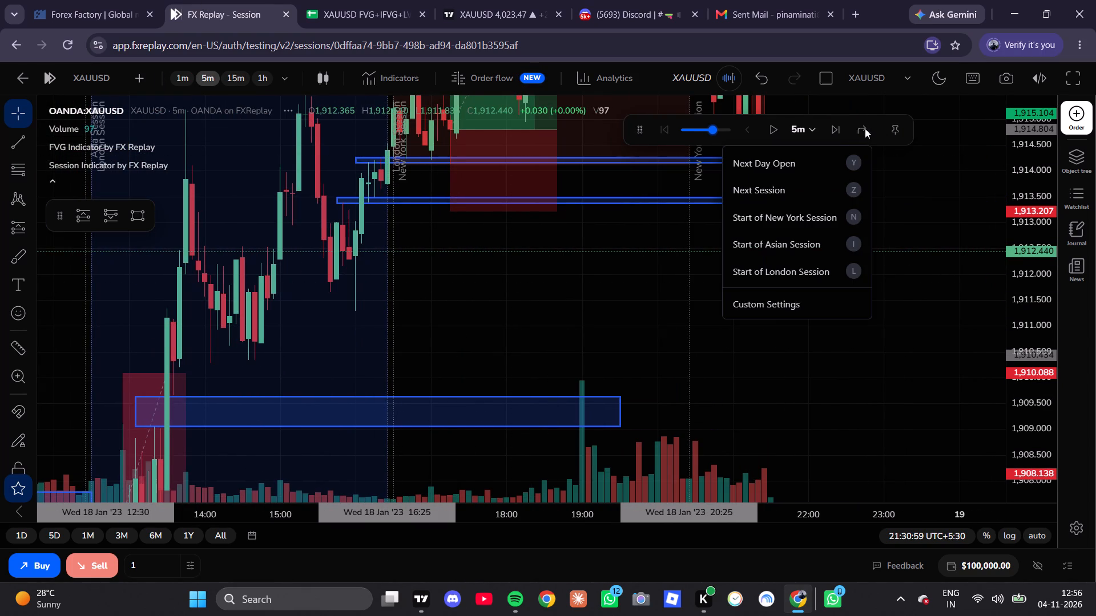
{"action": "left_click", "coordinate": [925, 240]}
{"action": "left_click", "coordinate": [832, 127]}
{"action": "left_click", "coordinate": [832, 127]}
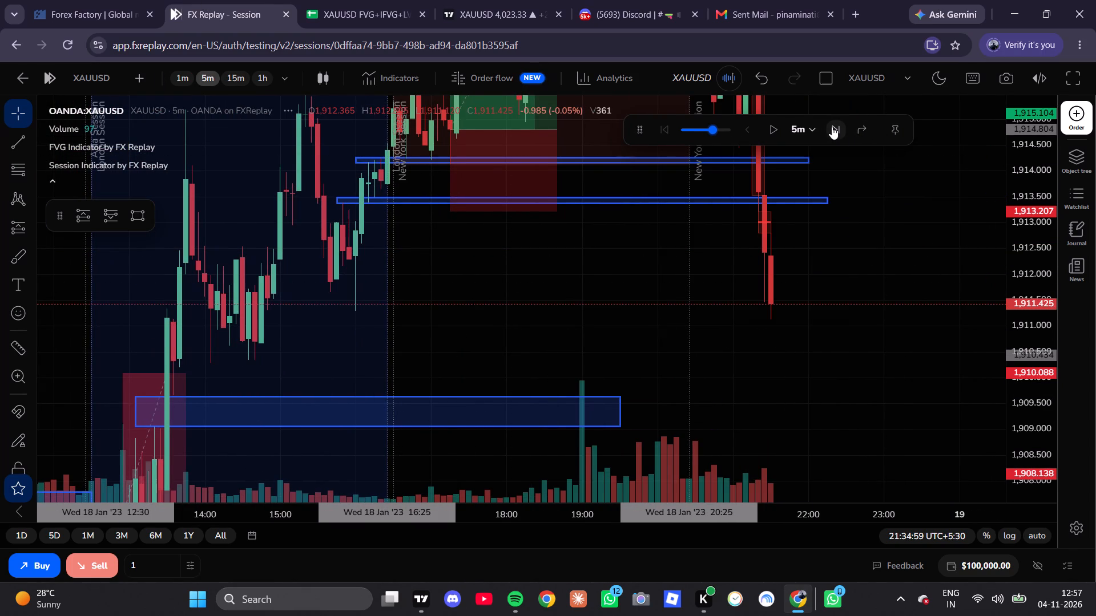
{"action": "left_click", "coordinate": [832, 127]}
{"action": "left_click", "coordinate": [832, 127]}
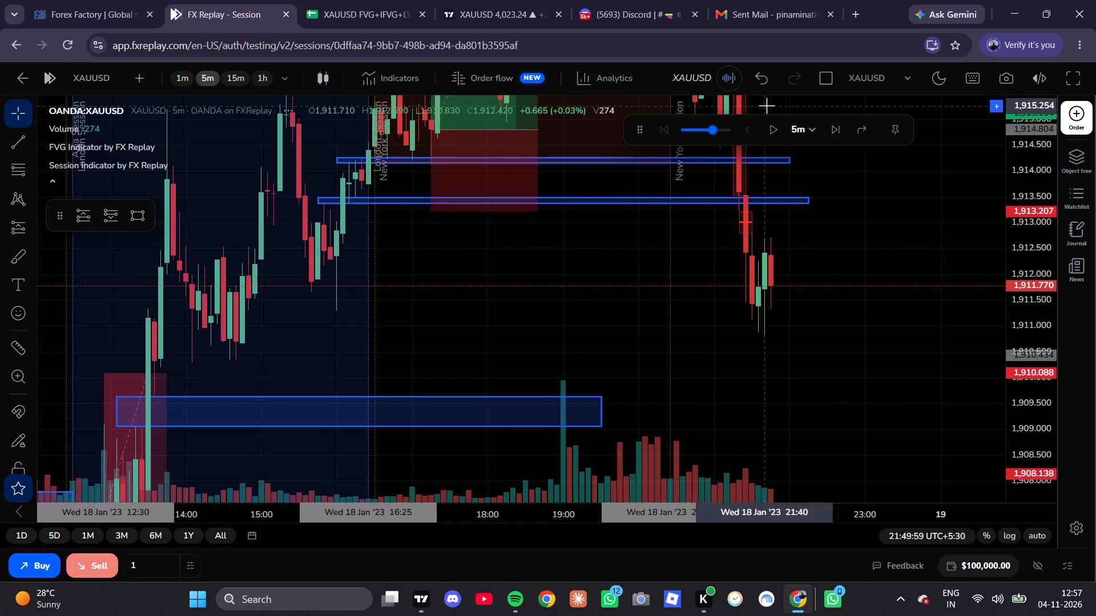
{"action": "left_click", "coordinate": [768, 126]}
{"action": "left_click", "coordinate": [768, 125]}
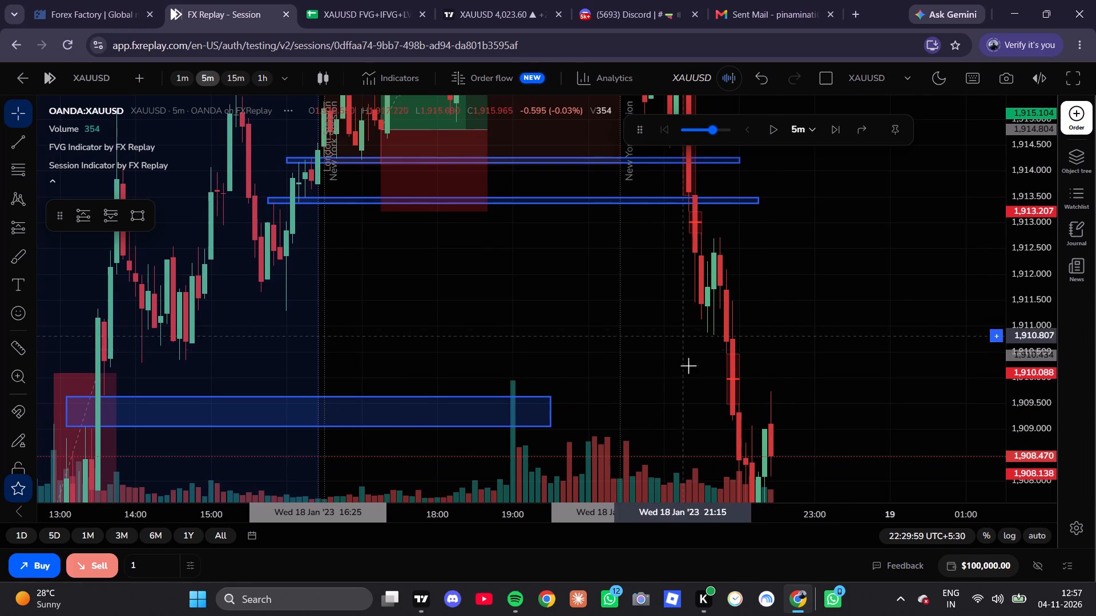
Examine the late 18 January sell-off on the 5-minute chart, switch to the 1-minute timeframe and examine it there too.
{"action": "left_click_drag", "start_coordinate": [736, 378], "coordinate": [728, 266]}
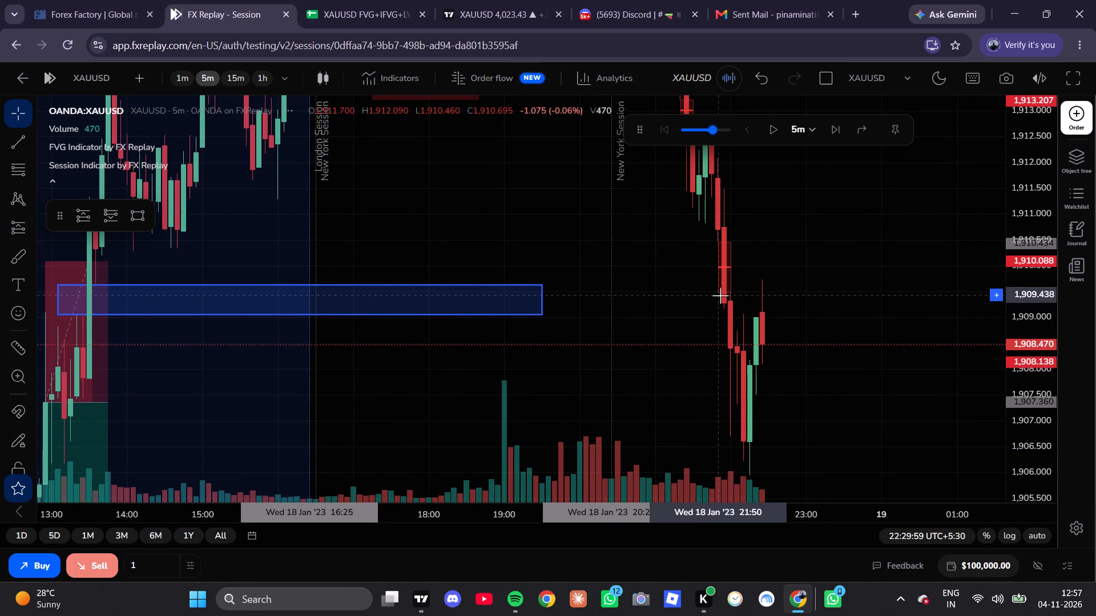
{"action": "scroll", "coordinate": [718, 297], "scroll_direction": "up", "scroll_amount": 3}
{"action": "left_click_drag", "start_coordinate": [746, 298], "coordinate": [798, 326]}
{"action": "double_click", "coordinate": [798, 326]}
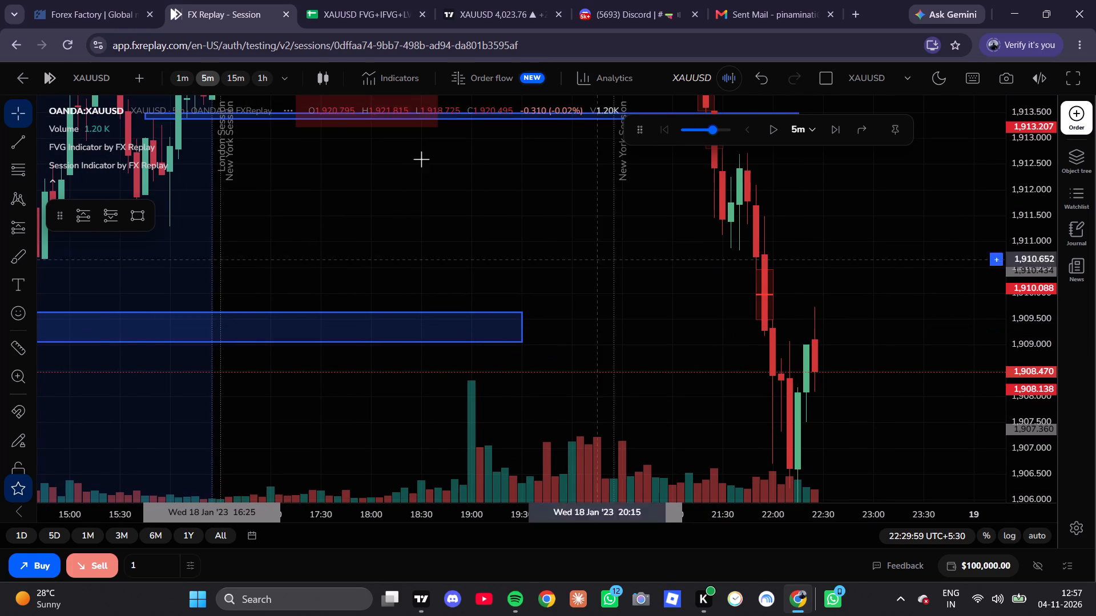
{"action": "left_click", "coordinate": [175, 79]}
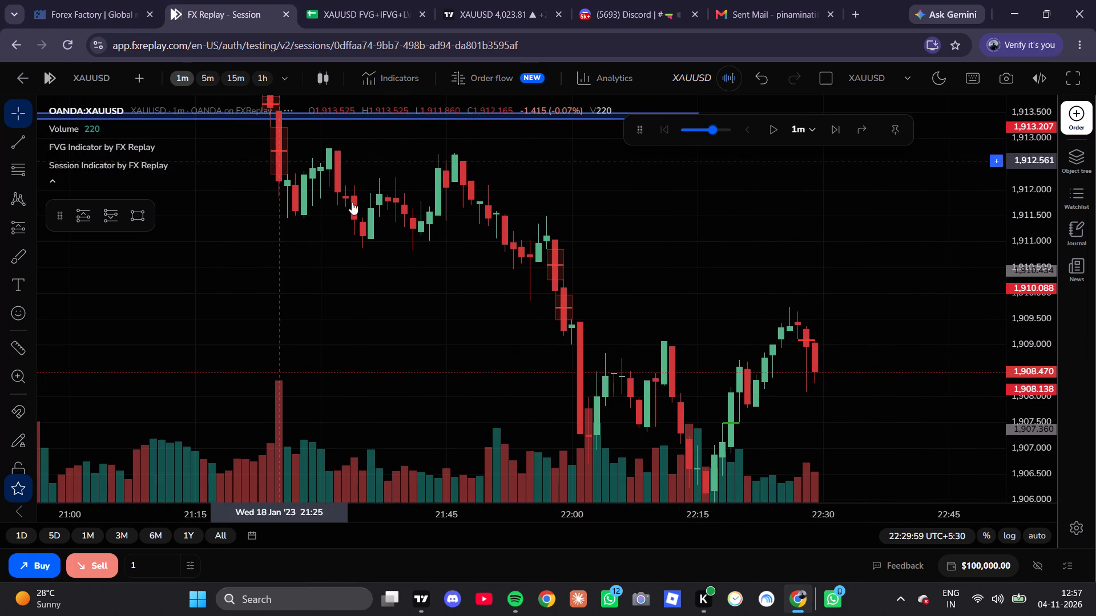
{"action": "scroll", "coordinate": [537, 289], "scroll_direction": "down", "scroll_amount": 12}
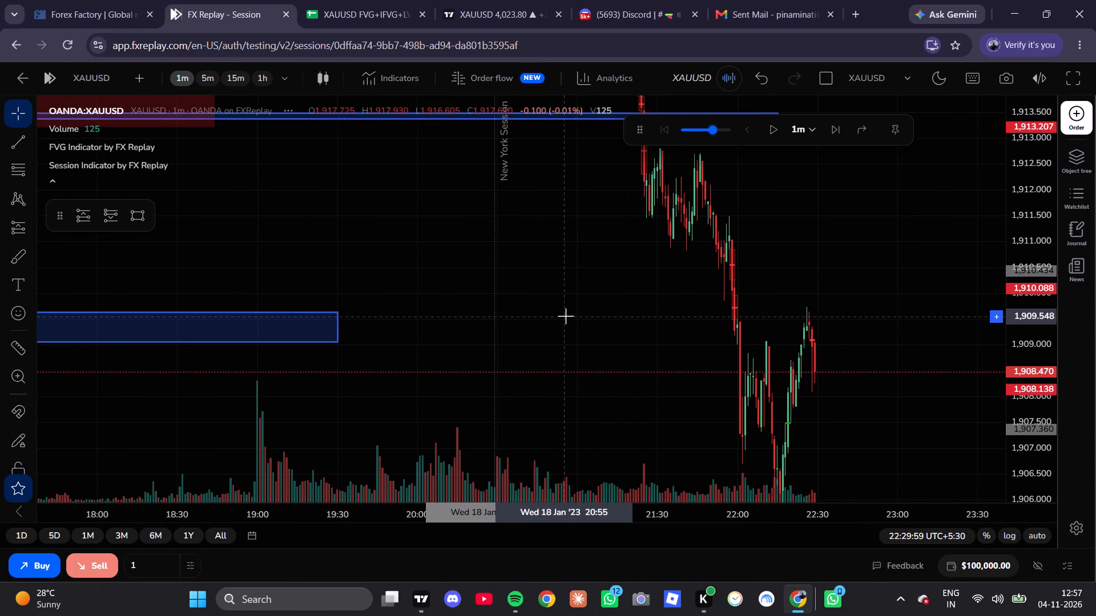
{"action": "scroll", "coordinate": [567, 315], "scroll_direction": "up", "scroll_amount": 14}
{"action": "left_click_drag", "start_coordinate": [618, 345], "coordinate": [654, 266]}
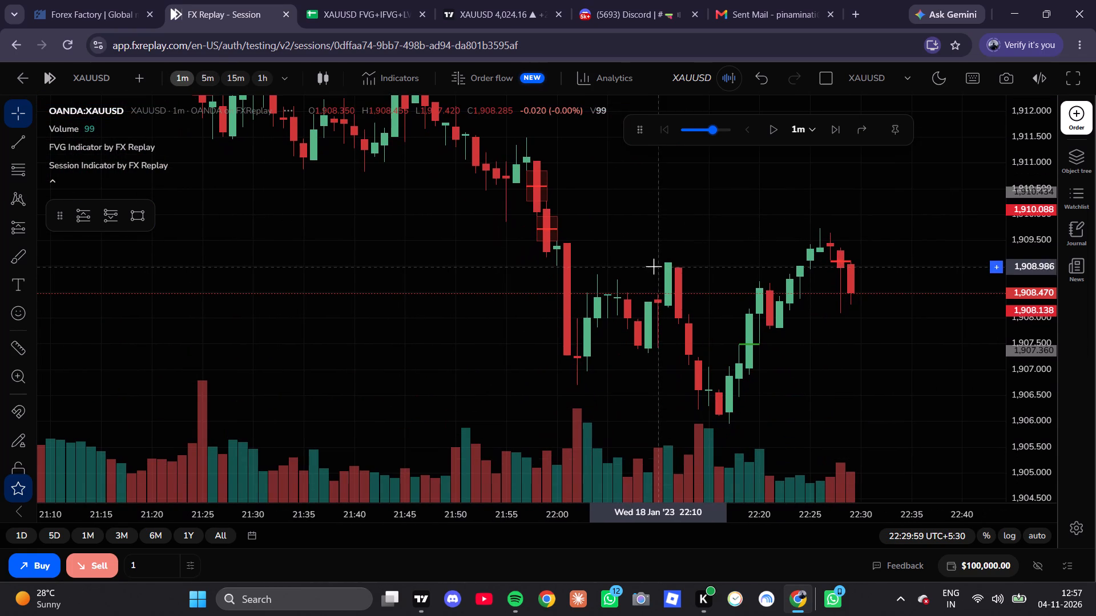
{"action": "scroll", "coordinate": [643, 273], "scroll_direction": "up", "scroll_amount": 2}
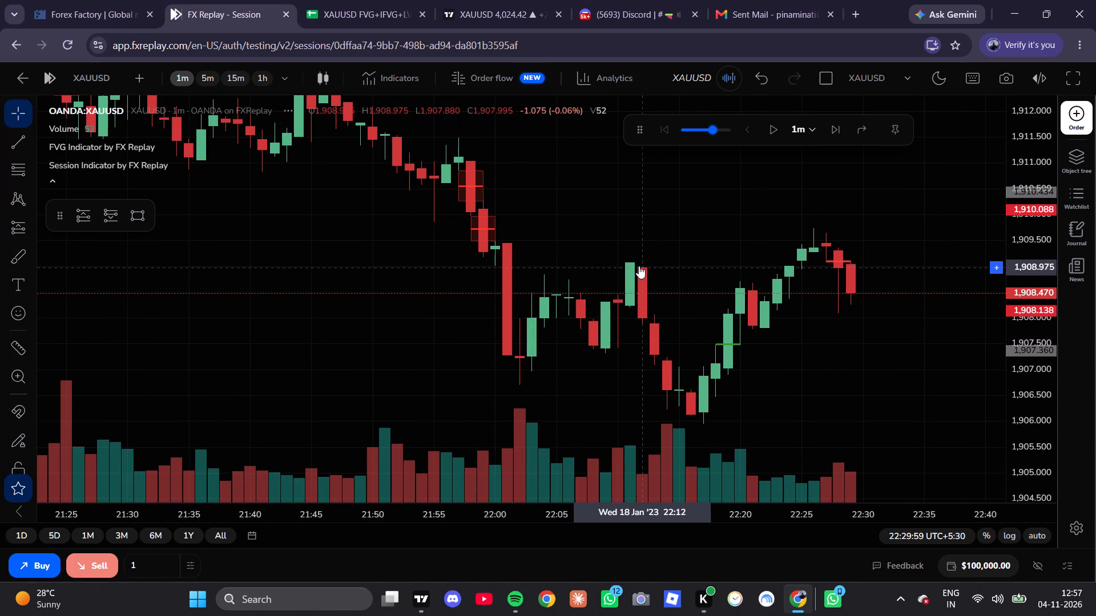
{"action": "scroll", "coordinate": [654, 238], "scroll_direction": "down", "scroll_amount": 5}
{"action": "scroll", "coordinate": [727, 225], "scroll_direction": "down", "scroll_amount": 6}
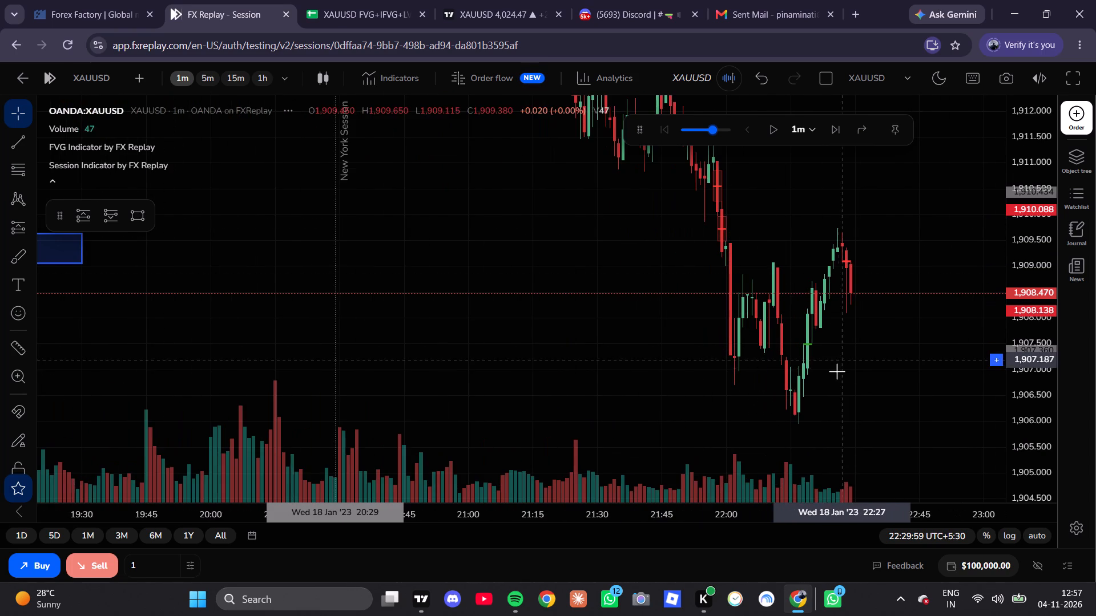
{"action": "left_click_drag", "start_coordinate": [831, 383], "coordinate": [823, 372]}
Play the 1-minute replay forward and pause it at 23:00.
{"action": "left_click", "coordinate": [780, 130]}
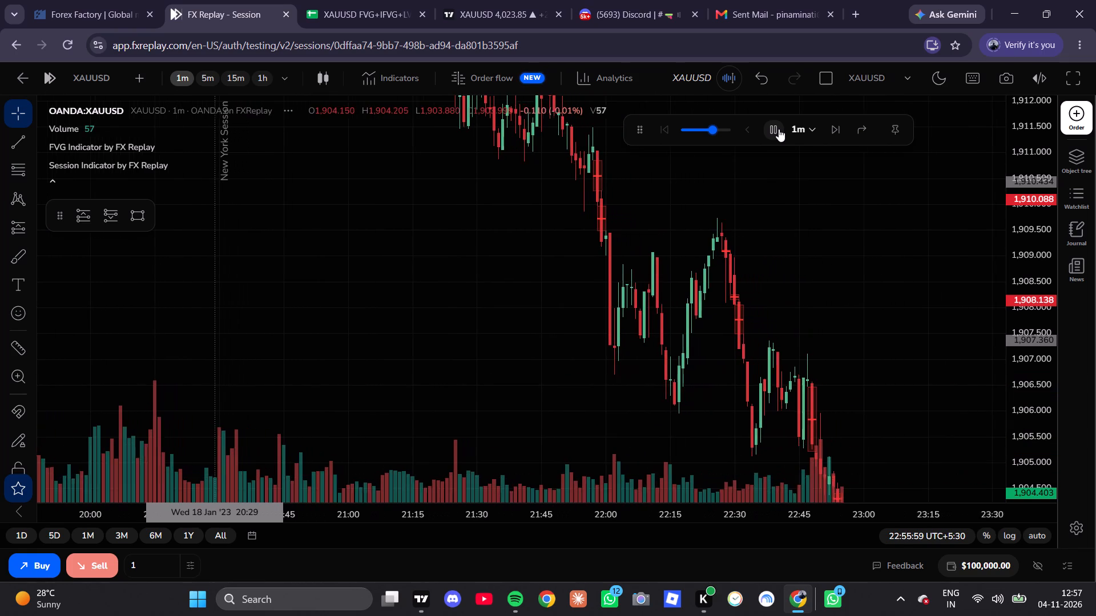
{"action": "left_click", "coordinate": [779, 129]}
{"action": "left_click_drag", "start_coordinate": [838, 200], "coordinate": [359, 205]}
{"action": "scroll", "coordinate": [588, 214], "scroll_direction": "down", "scroll_amount": 5}
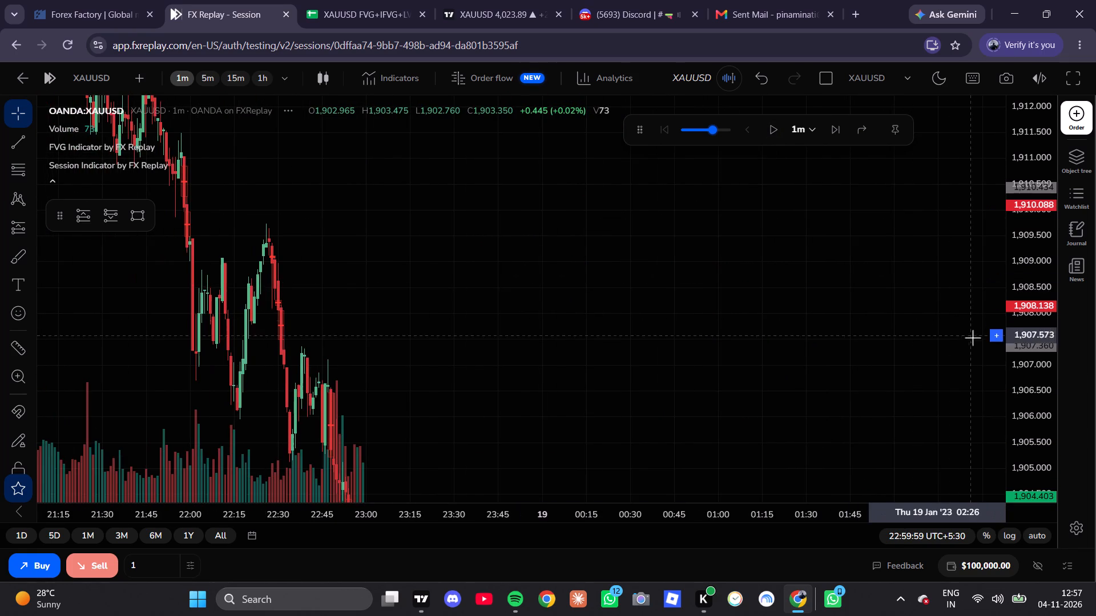
{"action": "scroll", "coordinate": [975, 341], "scroll_direction": "down", "scroll_amount": 20}
{"action": "scroll", "coordinate": [469, 232], "scroll_direction": "down", "scroll_amount": 7}
{"action": "left_click_drag", "start_coordinate": [555, 264], "coordinate": [636, 306]}
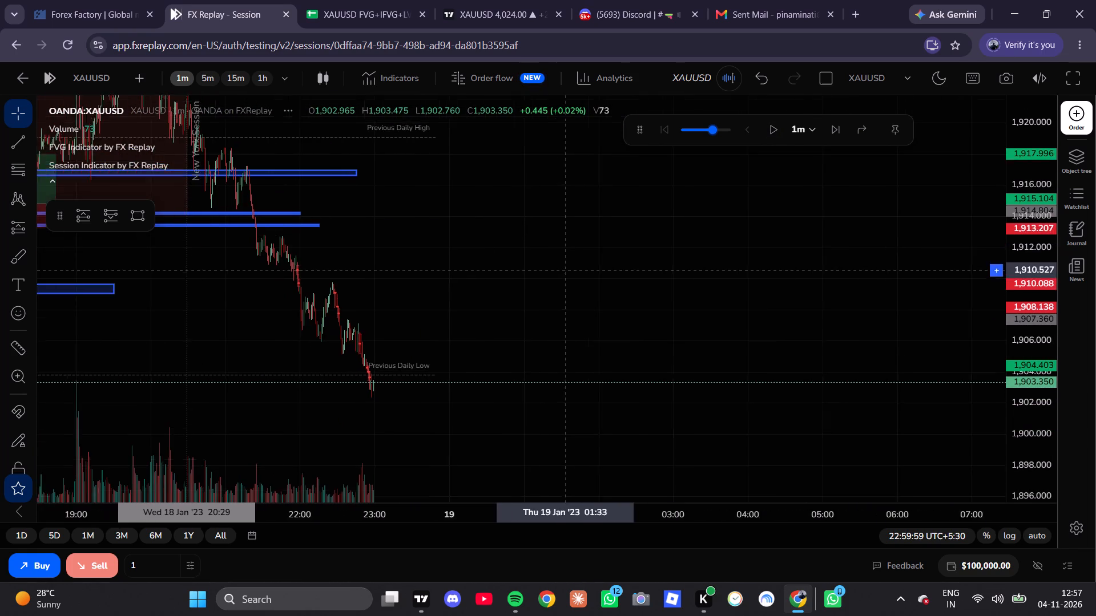
{"action": "left_click_drag", "start_coordinate": [636, 306], "coordinate": [718, 337]}
Look over the XAUUSD trade log spreadsheet, the live TradingView chart and the Forex Factory calendar.
{"action": "left_click", "coordinate": [359, 0]}
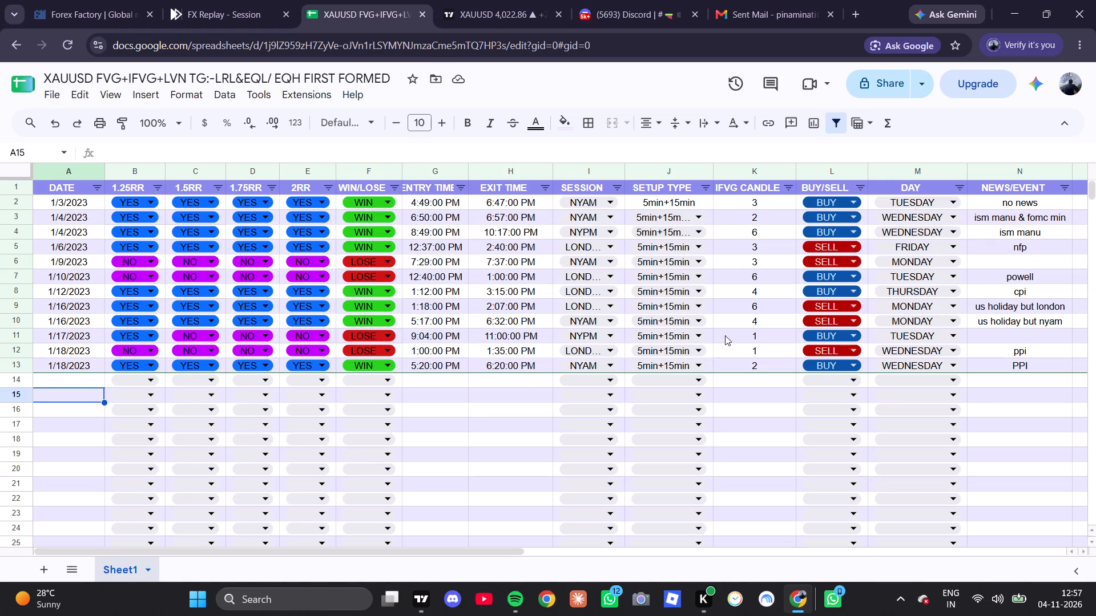
{"action": "left_click", "coordinate": [526, 0]}
{"action": "scroll", "coordinate": [586, 294], "scroll_direction": "up", "scroll_amount": 1}
{"action": "scroll", "coordinate": [655, 373], "scroll_direction": "up", "scroll_amount": 2}
{"action": "left_click_drag", "start_coordinate": [637, 395], "coordinate": [944, 293]}
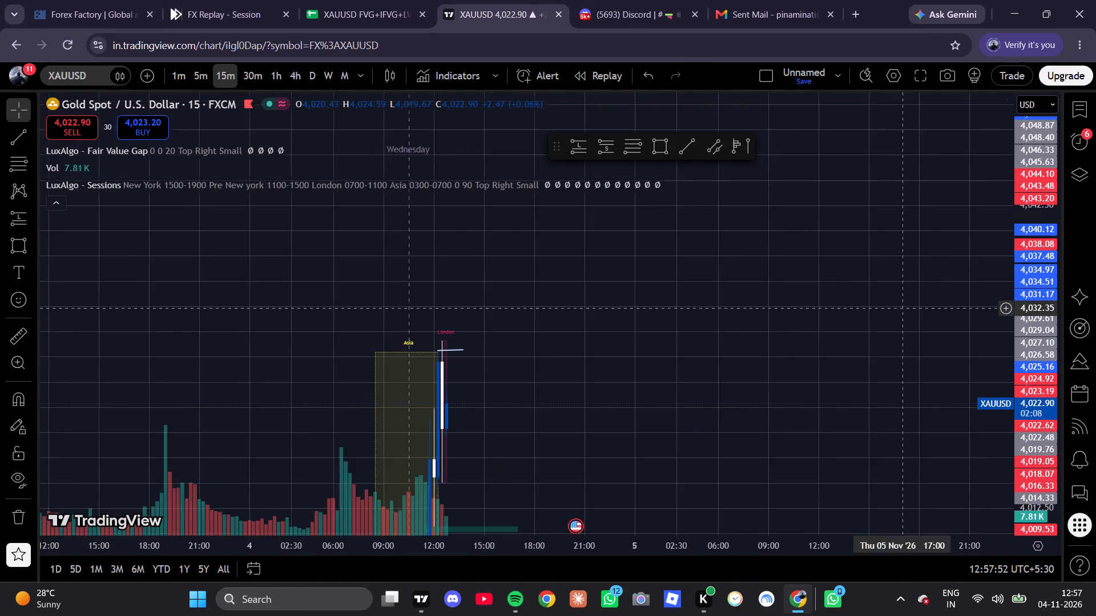
{"action": "left_click", "coordinate": [84, 0]}
{"action": "scroll", "coordinate": [314, 176], "scroll_direction": "up", "scroll_amount": 5}
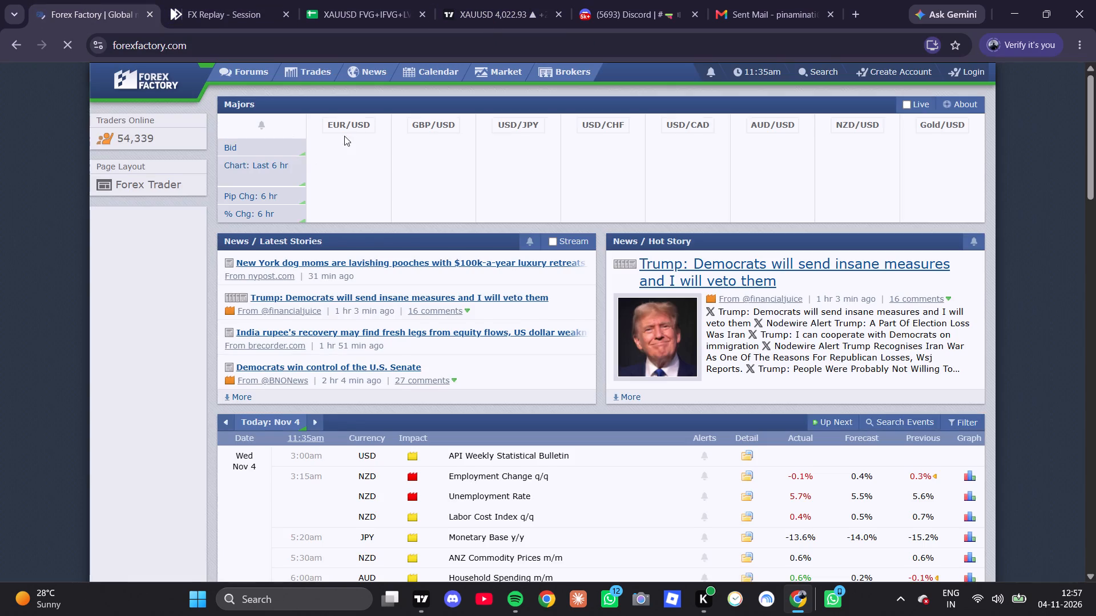
{"action": "scroll", "coordinate": [349, 375], "scroll_direction": "down", "scroll_amount": 7}
{"action": "scroll", "coordinate": [345, 337], "scroll_direction": "up", "scroll_amount": 6}
Return to FX Replay and examine the 18 January session moves and marked zones on the 1-minute chart.
{"action": "left_click", "coordinate": [170, 0]}
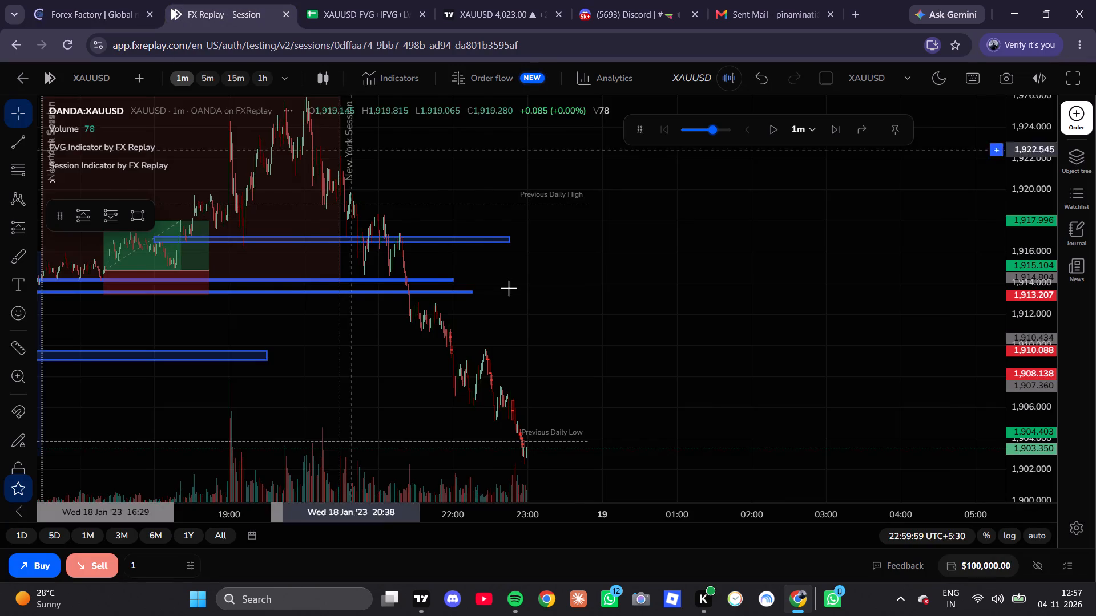
{"action": "scroll", "coordinate": [509, 293], "scroll_direction": "up", "scroll_amount": 5}
{"action": "left_click_drag", "start_coordinate": [529, 325], "coordinate": [899, 381]}
{"action": "scroll", "coordinate": [816, 375], "scroll_direction": "down", "scroll_amount": 10}
{"action": "scroll", "coordinate": [771, 367], "scroll_direction": "up", "scroll_amount": 1}
{"action": "scroll", "coordinate": [771, 367], "scroll_direction": "down", "scroll_amount": 2}
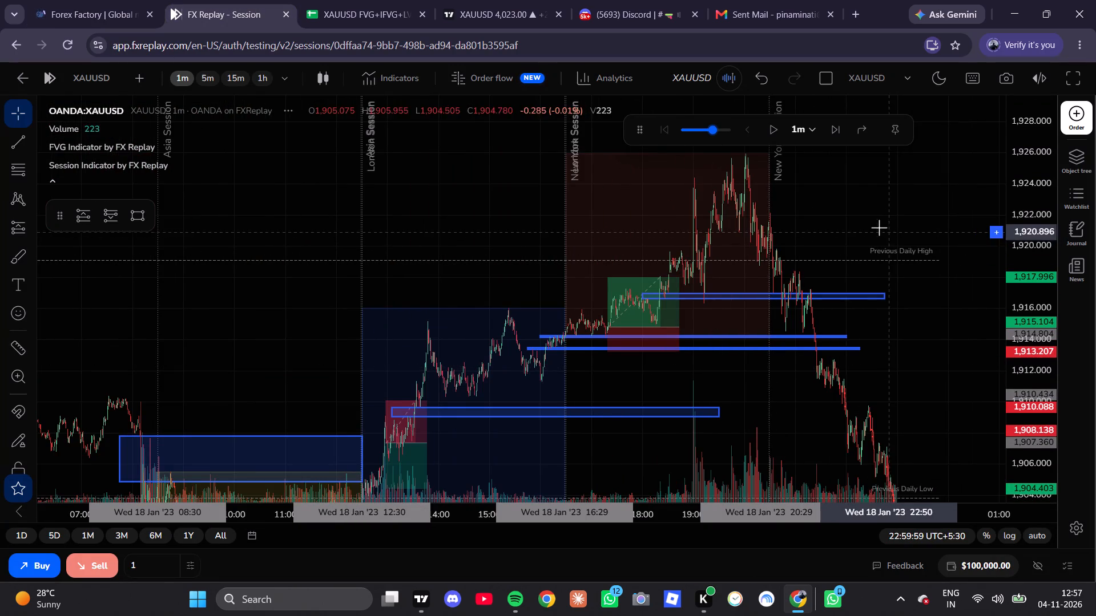
{"action": "left_click_drag", "start_coordinate": [869, 216], "coordinate": [855, 214]}
{"action": "left_click_drag", "start_coordinate": [847, 214], "coordinate": [759, 203]}
{"action": "scroll", "coordinate": [743, 234], "scroll_direction": "up", "scroll_amount": 2}
{"action": "left_click_drag", "start_coordinate": [760, 208], "coordinate": [808, 376]}
{"action": "scroll", "coordinate": [586, 292], "scroll_direction": "up", "scroll_amount": 5}
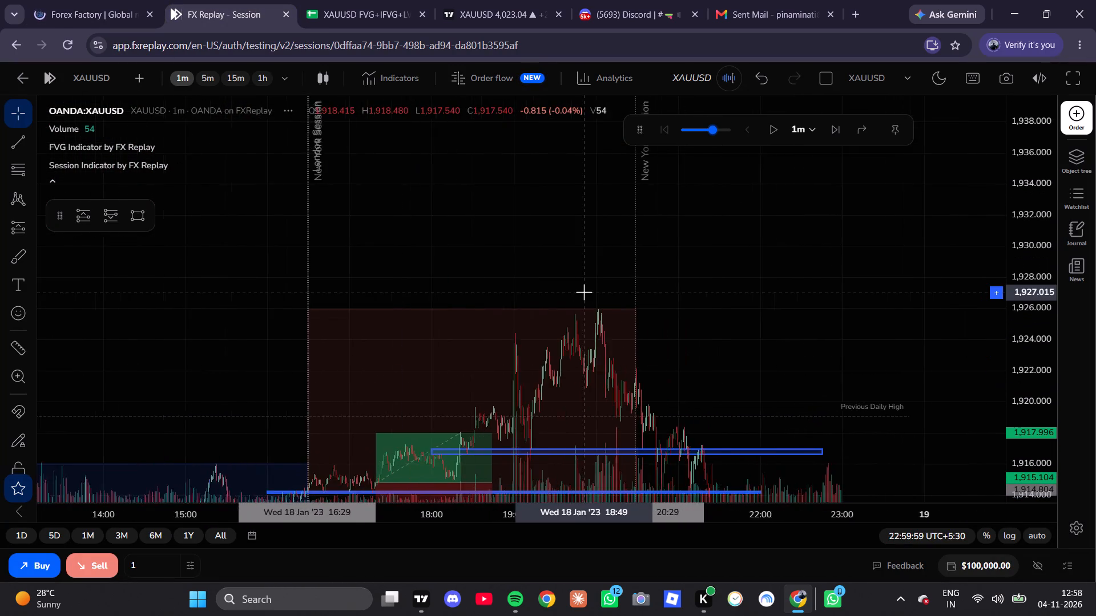
{"action": "scroll", "coordinate": [549, 270], "scroll_direction": "down", "scroll_amount": 4}
Switch to the 15-minute timeframe and examine the price action from 13 to 18 January around the marked zones.
{"action": "left_click", "coordinate": [228, 73]}
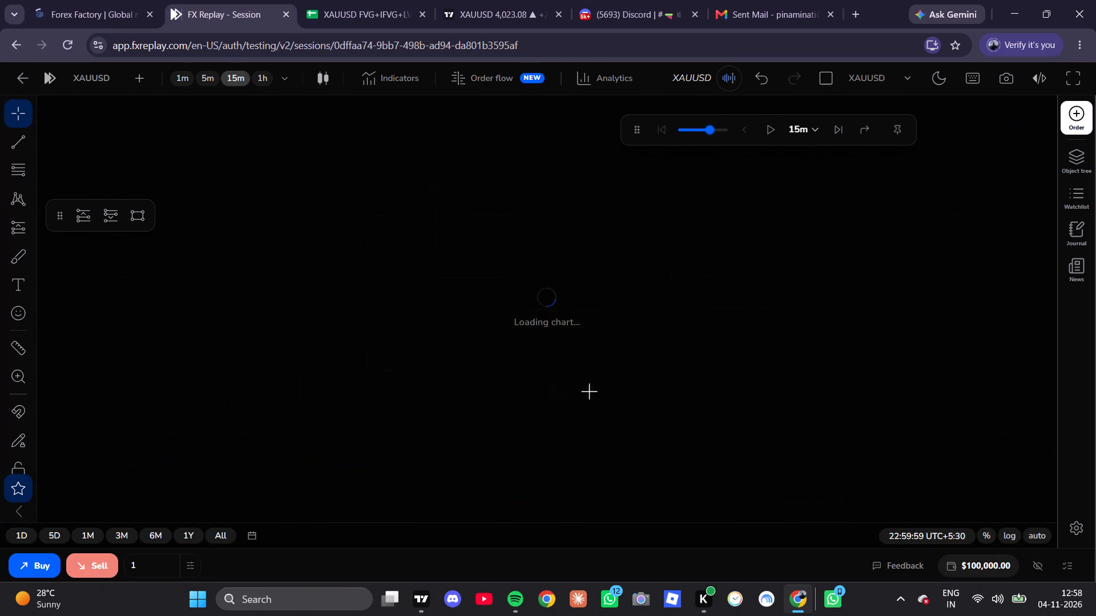
{"action": "scroll", "coordinate": [697, 400], "scroll_direction": "down", "scroll_amount": 2}
{"action": "scroll", "coordinate": [696, 400], "scroll_direction": "up", "scroll_amount": 20}
{"action": "scroll", "coordinate": [696, 400], "scroll_direction": "up", "scroll_amount": 8}
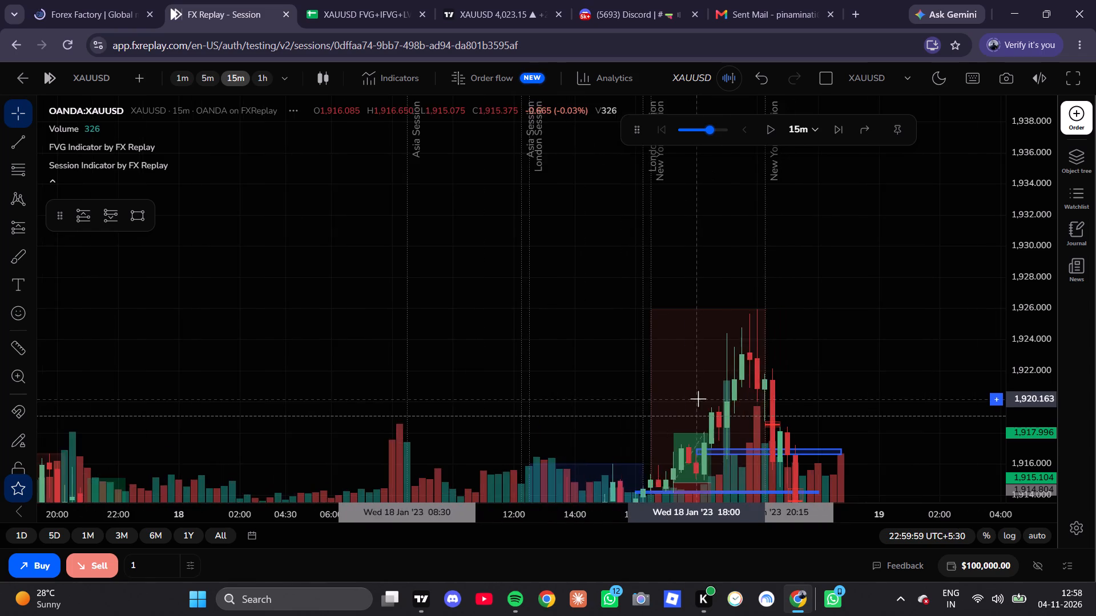
{"action": "scroll", "coordinate": [698, 399], "scroll_direction": "up", "scroll_amount": 9}
{"action": "left_click_drag", "start_coordinate": [892, 380], "coordinate": [921, 255]}
{"action": "scroll", "coordinate": [831, 370], "scroll_direction": "down", "scroll_amount": 6}
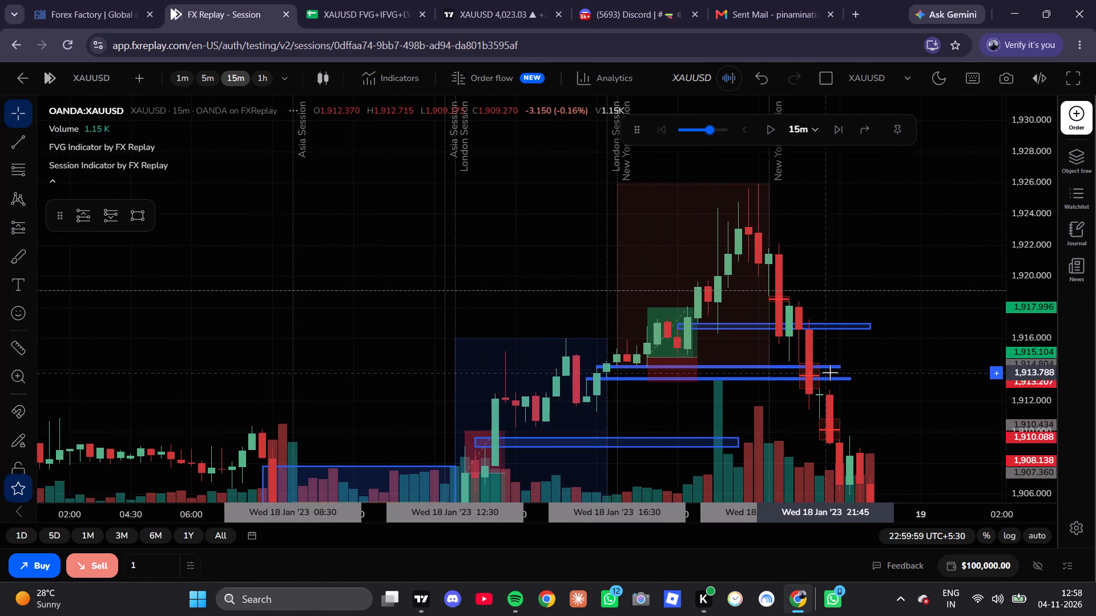
{"action": "scroll", "coordinate": [1039, 285], "scroll_direction": "down", "scroll_amount": 2}
{"action": "scroll", "coordinate": [552, 313], "scroll_direction": "down", "scroll_amount": 13}
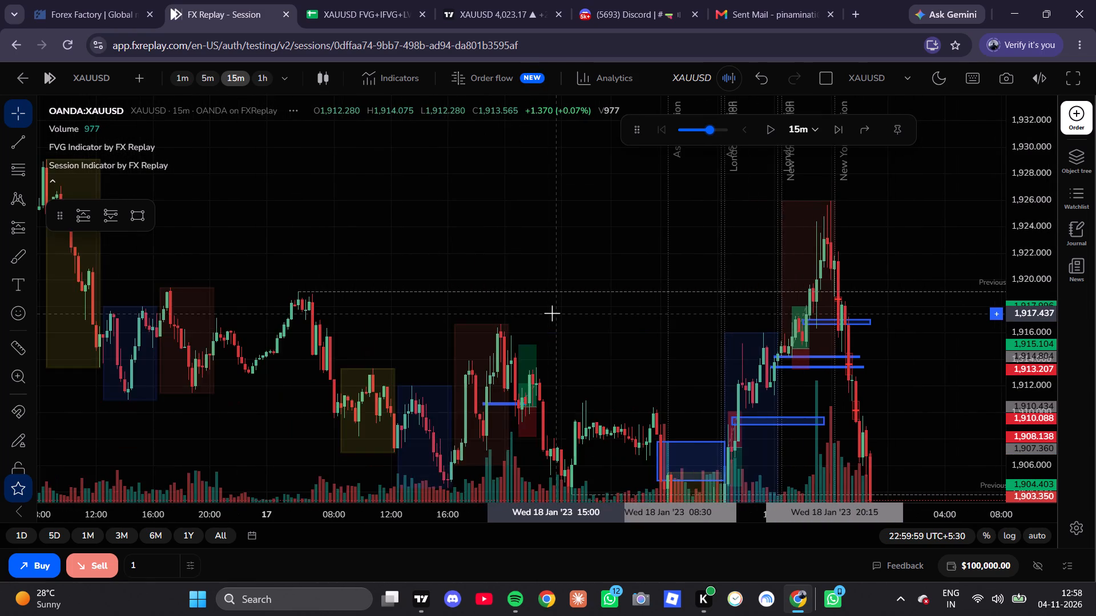
{"action": "scroll", "coordinate": [552, 313], "scroll_direction": "down", "scroll_amount": 5}
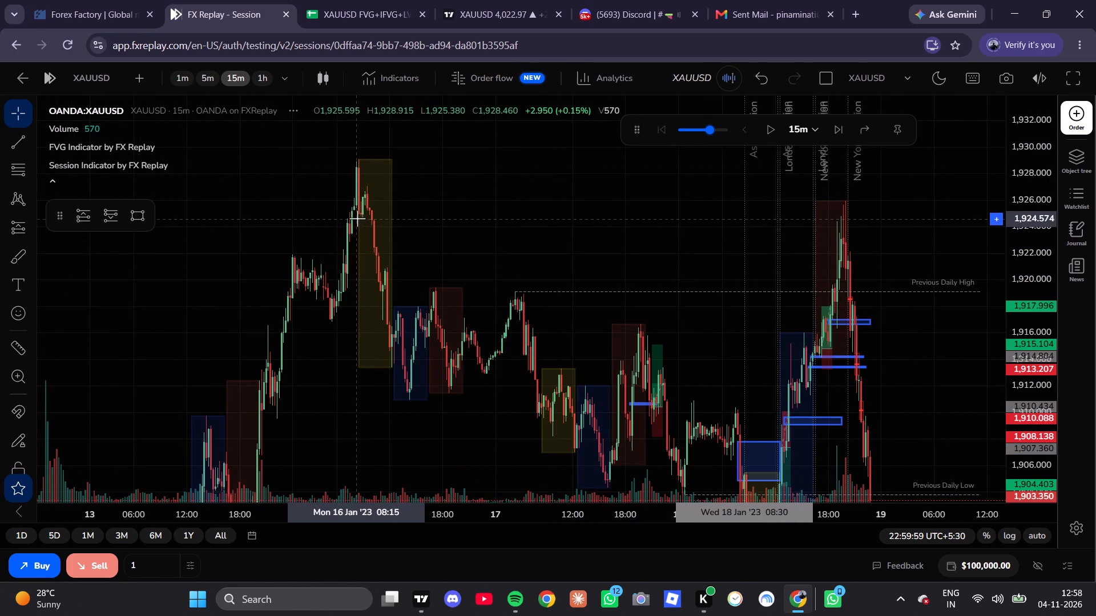
{"action": "scroll", "coordinate": [392, 280], "scroll_direction": "up", "scroll_amount": 14}
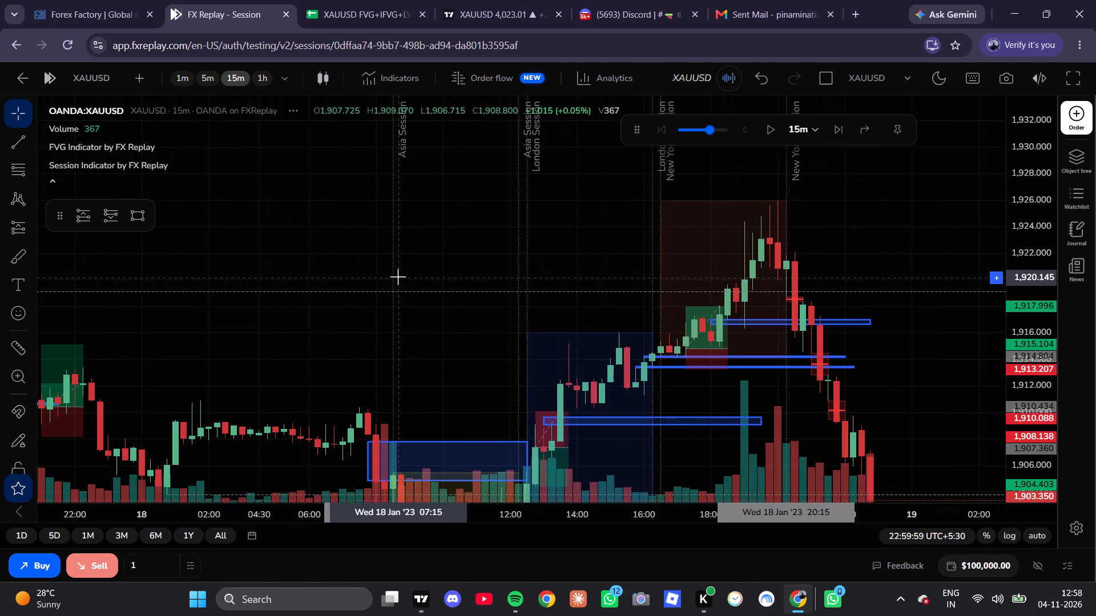
{"action": "scroll", "coordinate": [398, 283], "scroll_direction": "down", "scroll_amount": 3}
{"action": "left_click_drag", "start_coordinate": [893, 282], "coordinate": [784, 293]}
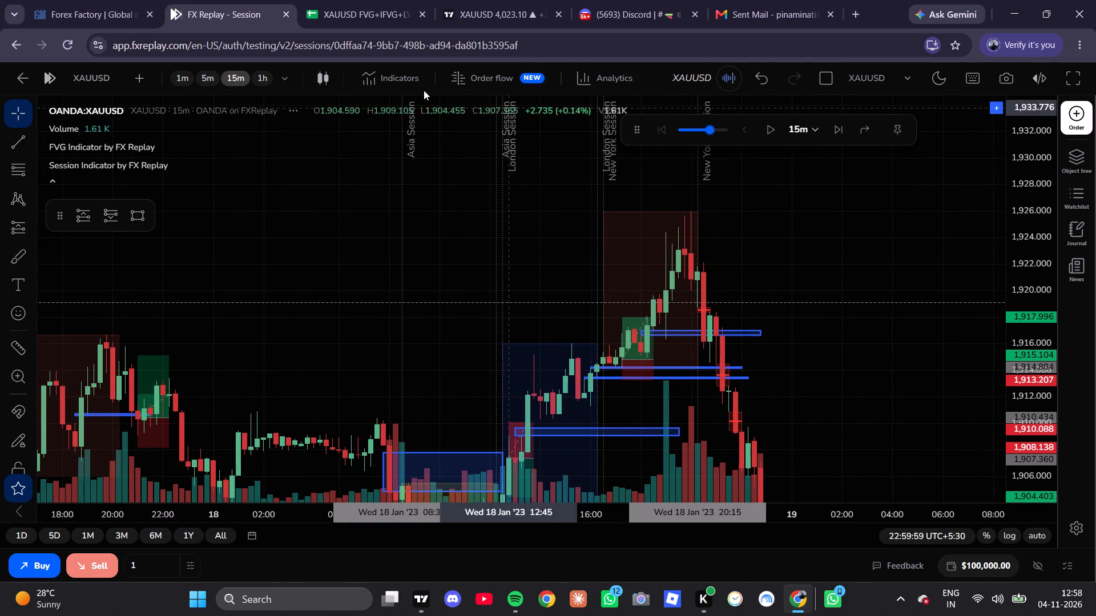
Play the 15-minute replay forward and pause it at 13:00 on 19 January.
{"action": "scroll", "coordinate": [898, 227], "scroll_direction": "up", "scroll_amount": 3}
{"action": "scroll", "coordinate": [816, 327], "scroll_direction": "up", "scroll_amount": 2}
{"action": "left_click_drag", "start_coordinate": [817, 329], "coordinate": [643, 179]}
{"action": "left_click", "coordinate": [781, 132]}
{"action": "left_click", "coordinate": [777, 129]}
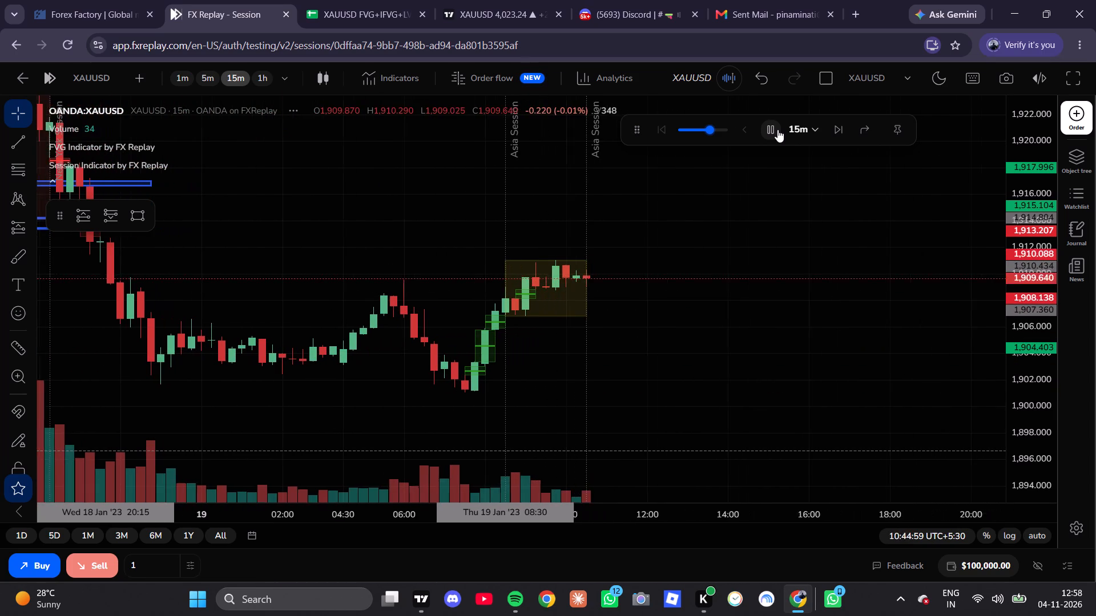
{"action": "left_click", "coordinate": [777, 129]}
{"action": "left_click", "coordinate": [777, 129]}
{"action": "left_click", "coordinate": [777, 129]}
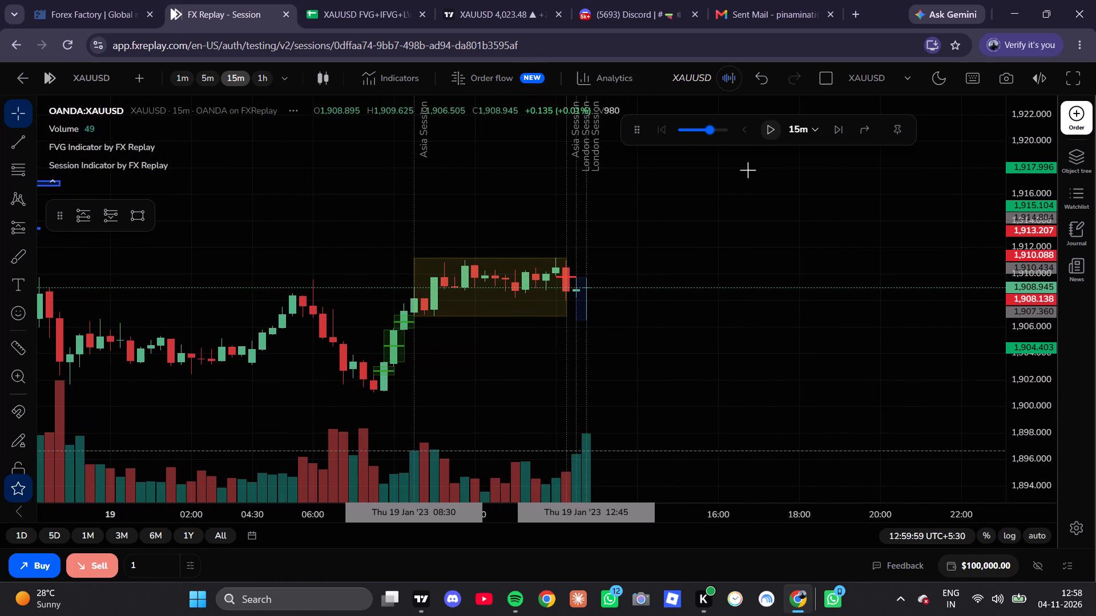
Examine the 19 January Asia session range and the first London session candles on the 15-minute chart.
{"action": "scroll", "coordinate": [650, 275], "scroll_direction": "up", "scroll_amount": 3}
{"action": "left_click_drag", "start_coordinate": [644, 286], "coordinate": [657, 334]}
{"action": "scroll", "coordinate": [1012, 357], "scroll_direction": "up", "scroll_amount": 7}
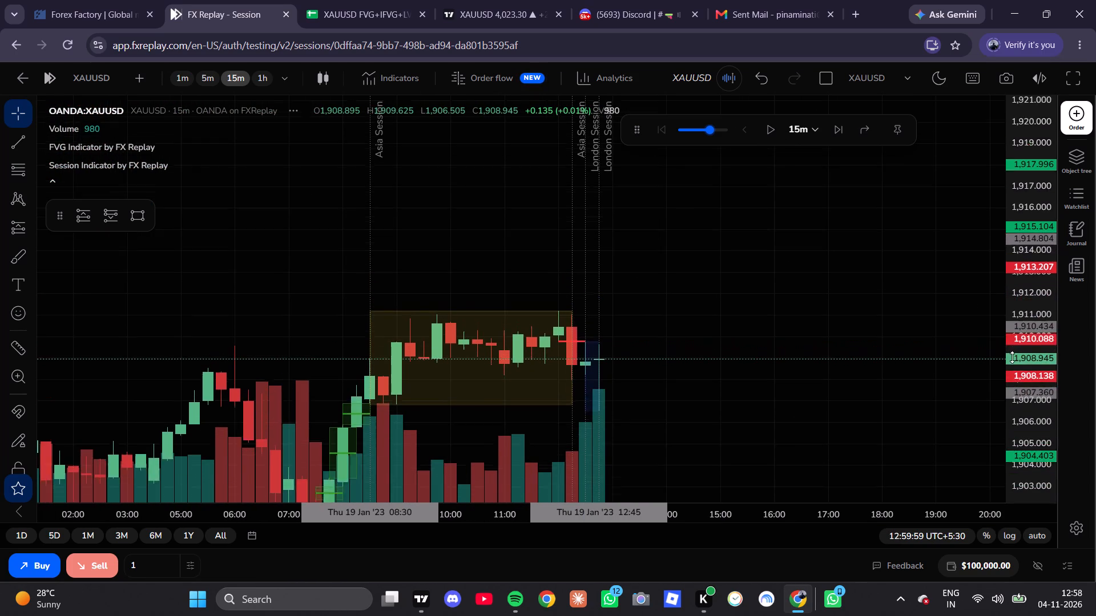
{"action": "scroll", "coordinate": [1012, 357], "scroll_direction": "up", "scroll_amount": 11}
{"action": "left_click_drag", "start_coordinate": [752, 429], "coordinate": [795, 266]}
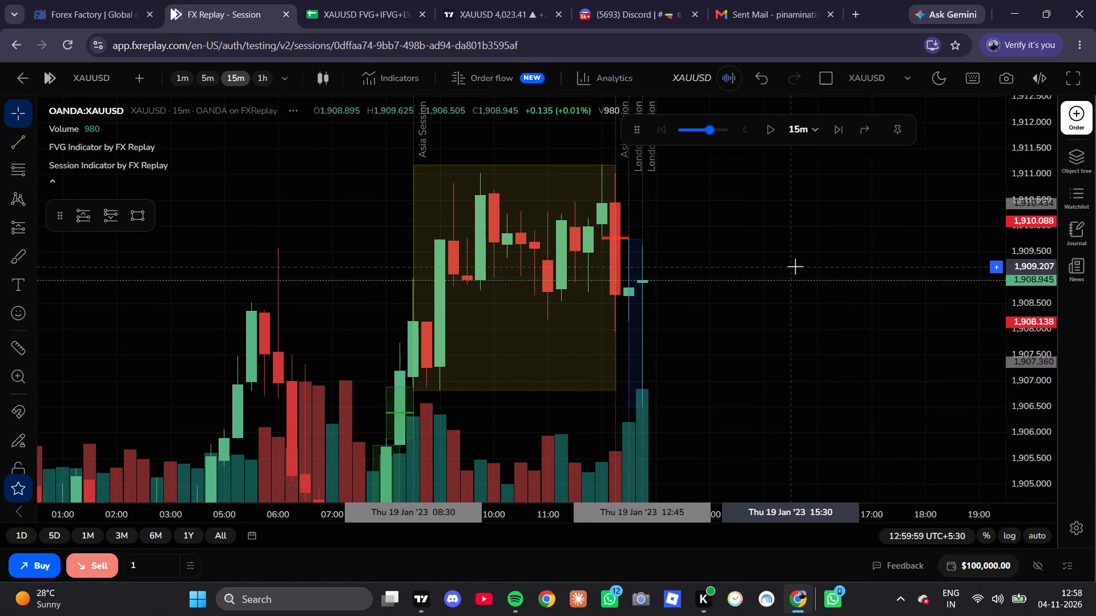
{"action": "scroll", "coordinate": [618, 378], "scroll_direction": "up", "scroll_amount": 3}
{"action": "left_click_drag", "start_coordinate": [682, 363], "coordinate": [759, 362]}
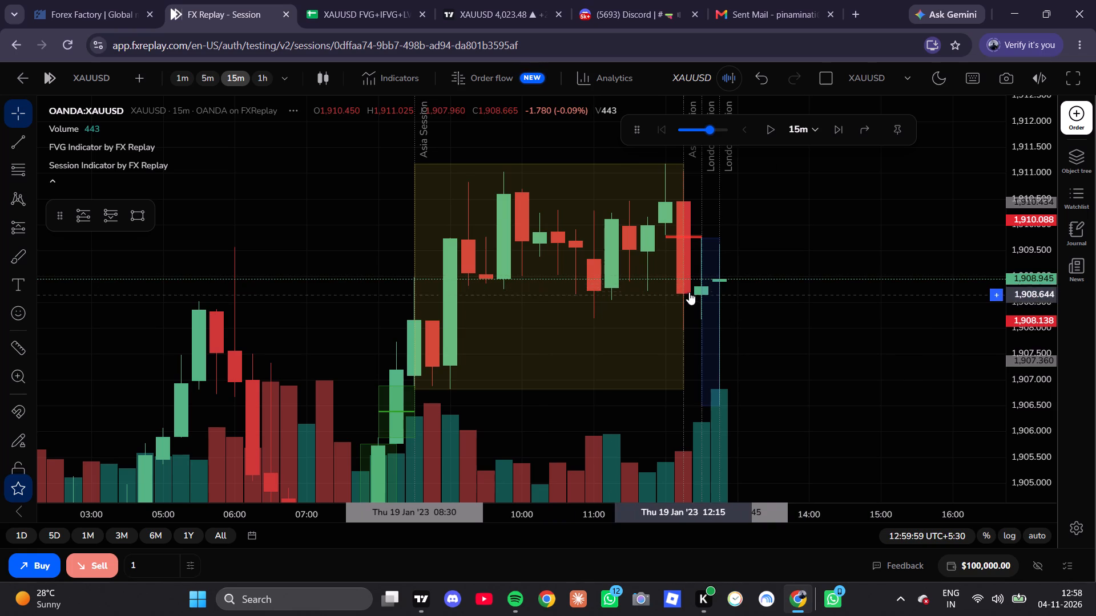
Draw a rectangle zone on the 15-minute chart from about 08:00 to 14:45 on 19 January, between about 1,905.89 and 1,906.90.
{"action": "scroll", "coordinate": [775, 360], "scroll_direction": "down", "scroll_amount": 1}
{"action": "left_click_drag", "start_coordinate": [801, 353], "coordinate": [839, 289]}
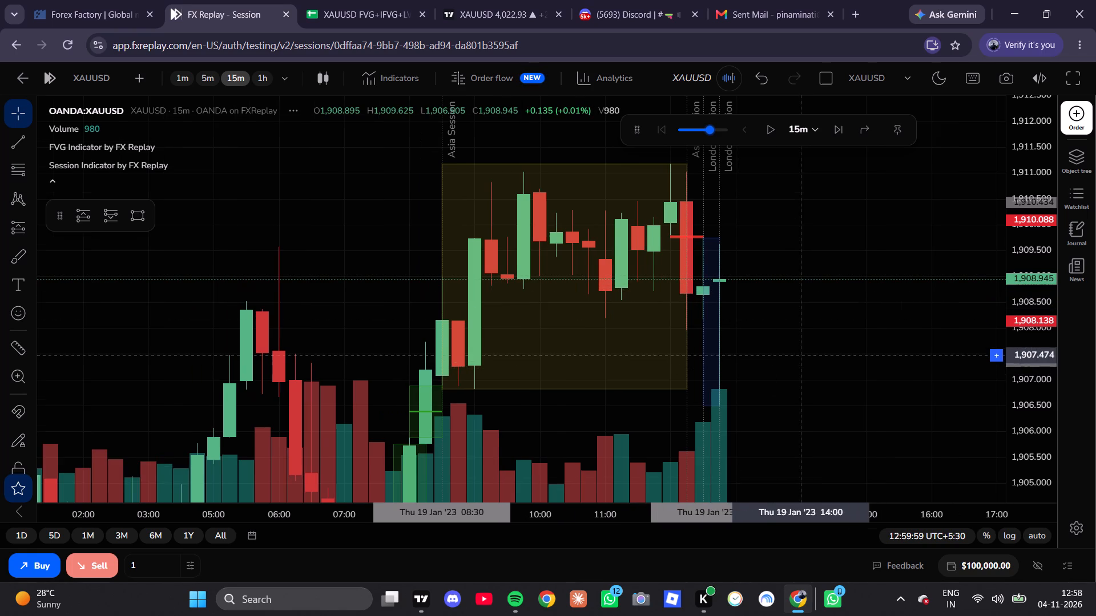
{"action": "left_click_drag", "start_coordinate": [839, 289], "coordinate": [833, 257]}
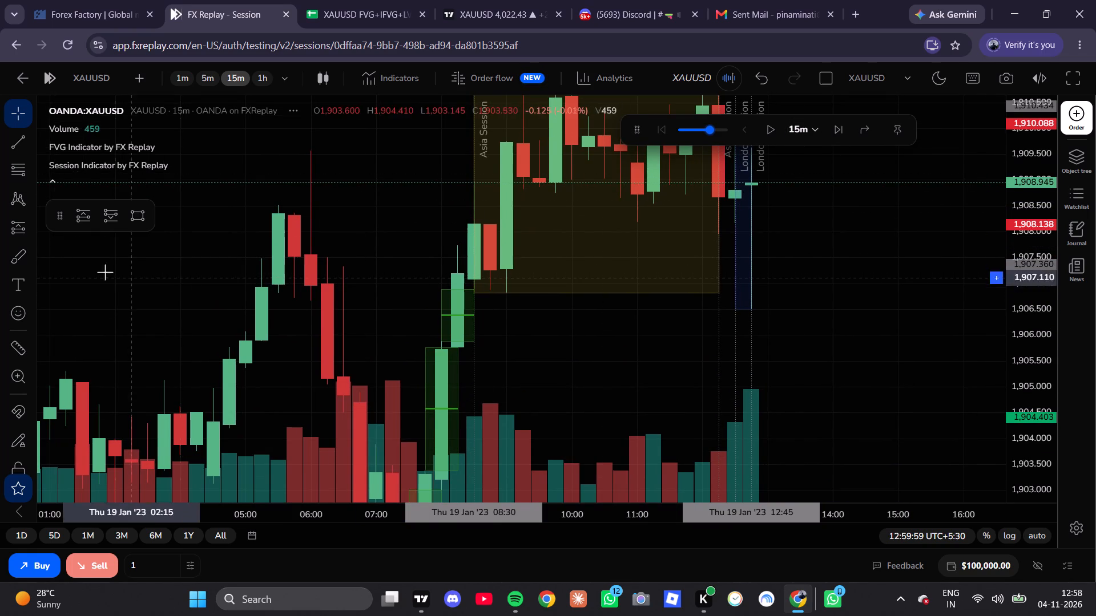
{"action": "left_click", "coordinate": [132, 216]}
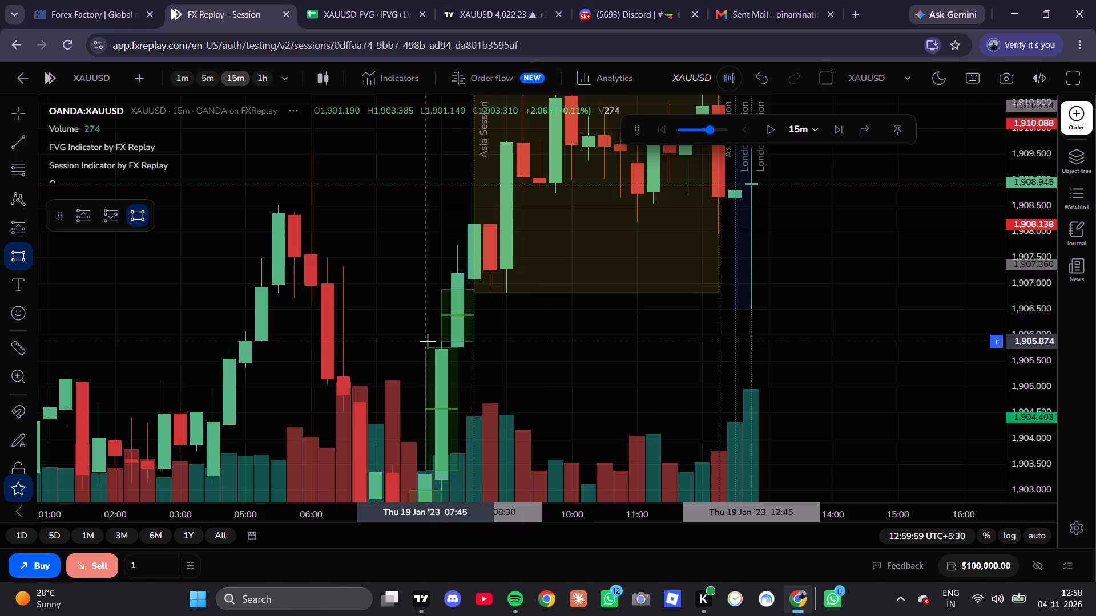
{"action": "left_click", "coordinate": [436, 341]}
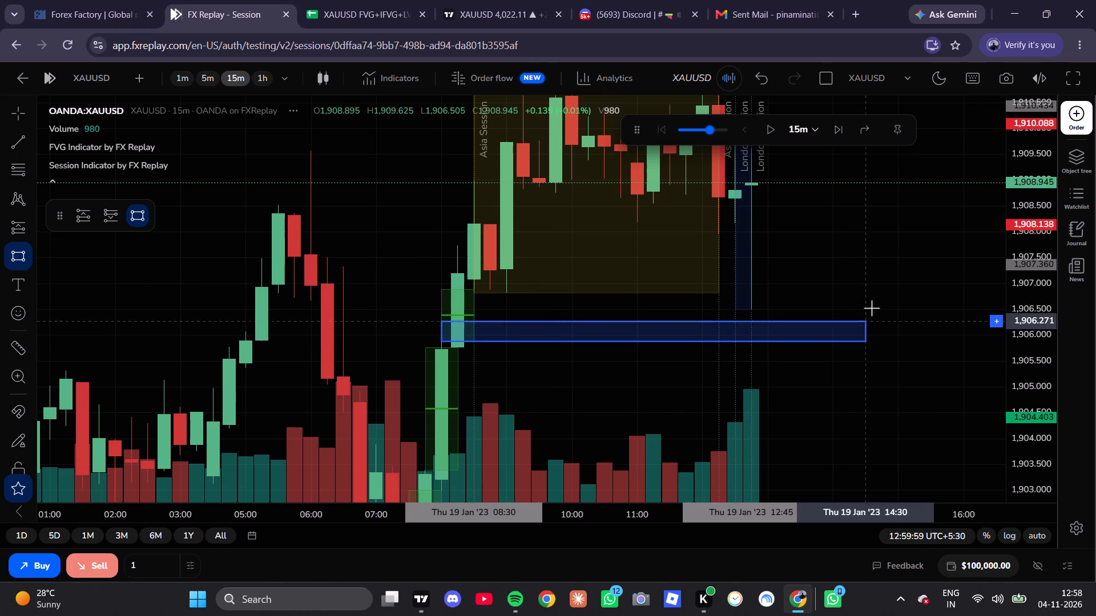
{"action": "left_click", "coordinate": [878, 288]}
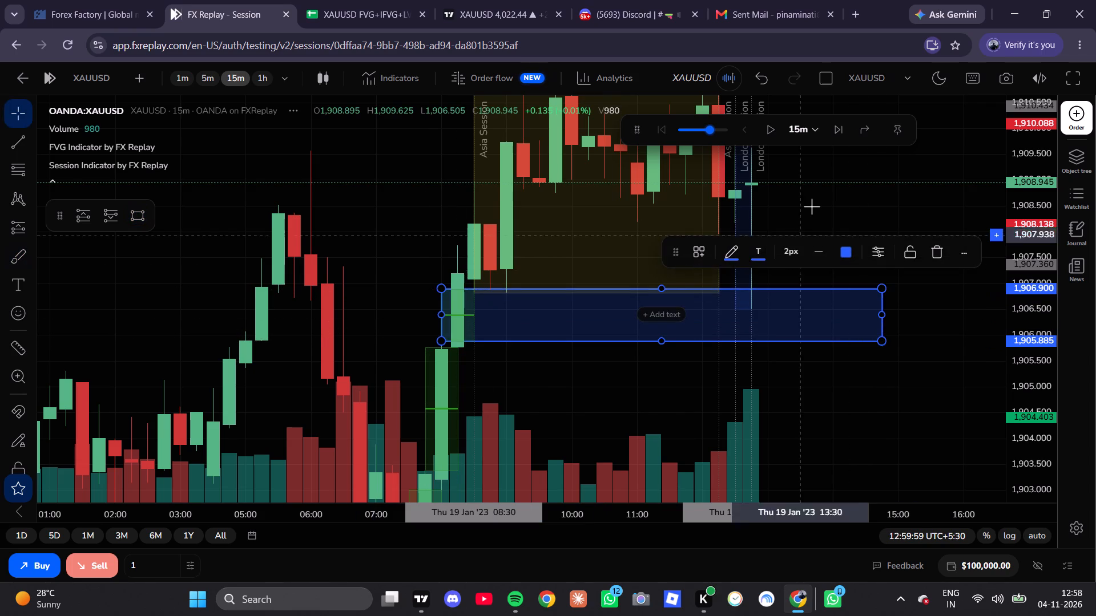
{"action": "left_click", "coordinate": [812, 205]}
Switch to the 5-minute timeframe and raise the new zone's lower edge to about 1,906.57.
{"action": "left_click", "coordinate": [188, 76]}
{"action": "left_click", "coordinate": [202, 76]}
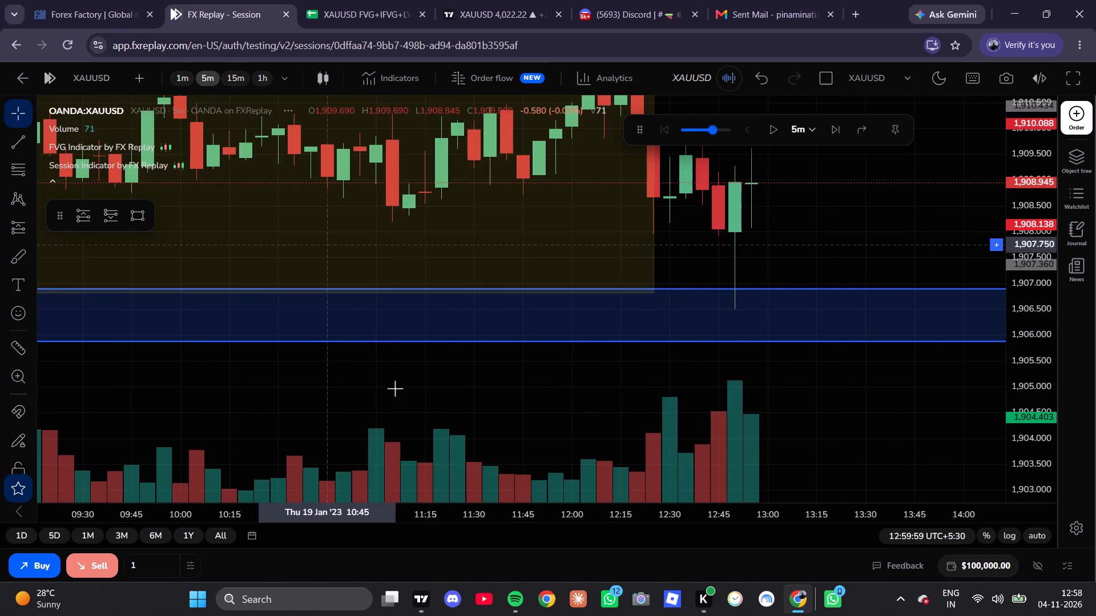
{"action": "scroll", "coordinate": [396, 379], "scroll_direction": "down", "scroll_amount": 10}
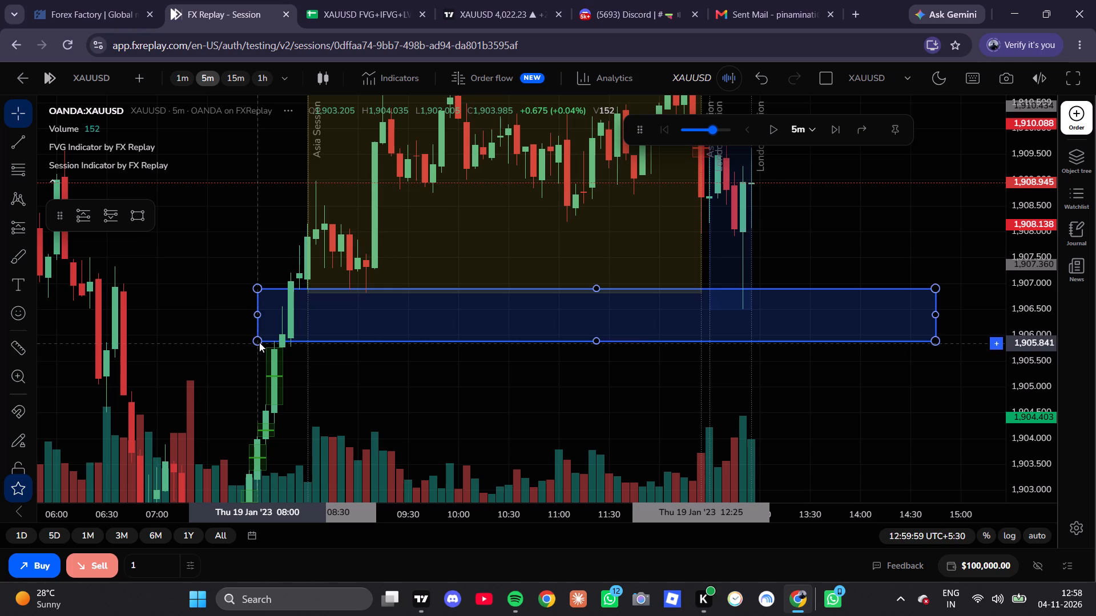
{"action": "left_click_drag", "start_coordinate": [259, 342], "coordinate": [256, 305]}
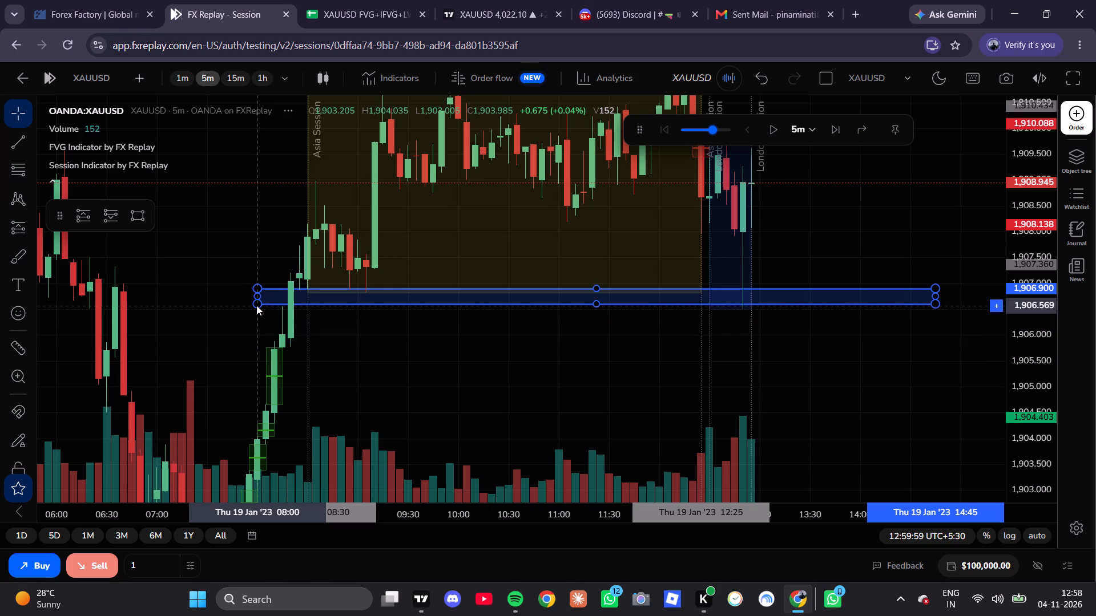
{"action": "left_click_drag", "start_coordinate": [256, 305], "coordinate": [255, 306]}
{"action": "left_click", "coordinate": [400, 370]}
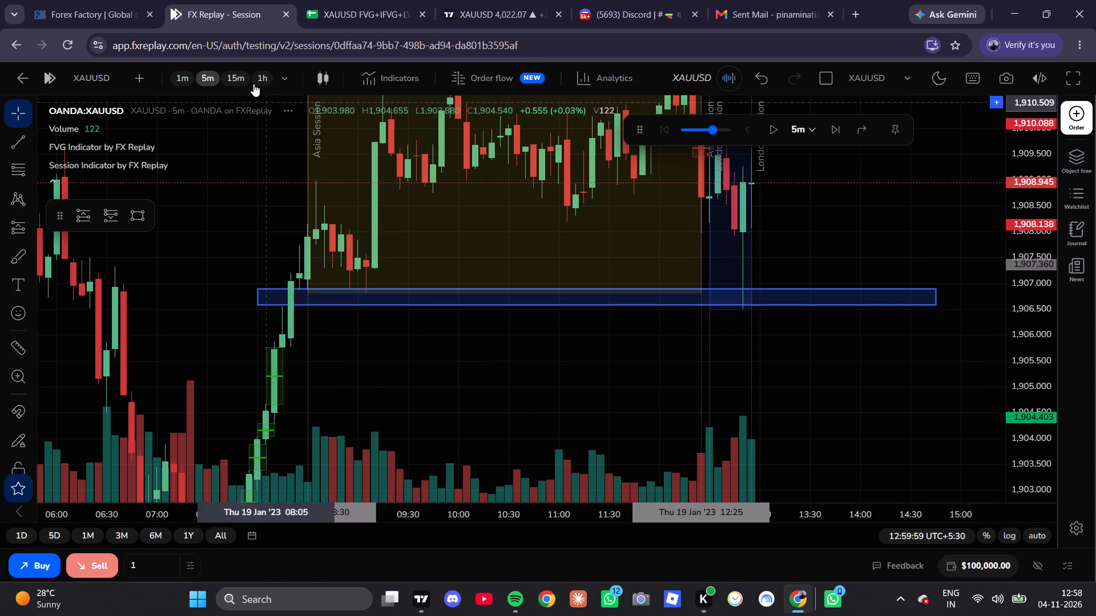
Switch to the 1-minute timeframe and place a long position with its entry at about 1,908.97 on the 12:54 candle.
{"action": "left_click", "coordinate": [175, 72]}
{"action": "scroll", "coordinate": [743, 433], "scroll_direction": "up", "scroll_amount": 2}
{"action": "left_click_drag", "start_coordinate": [775, 380], "coordinate": [746, 424]}
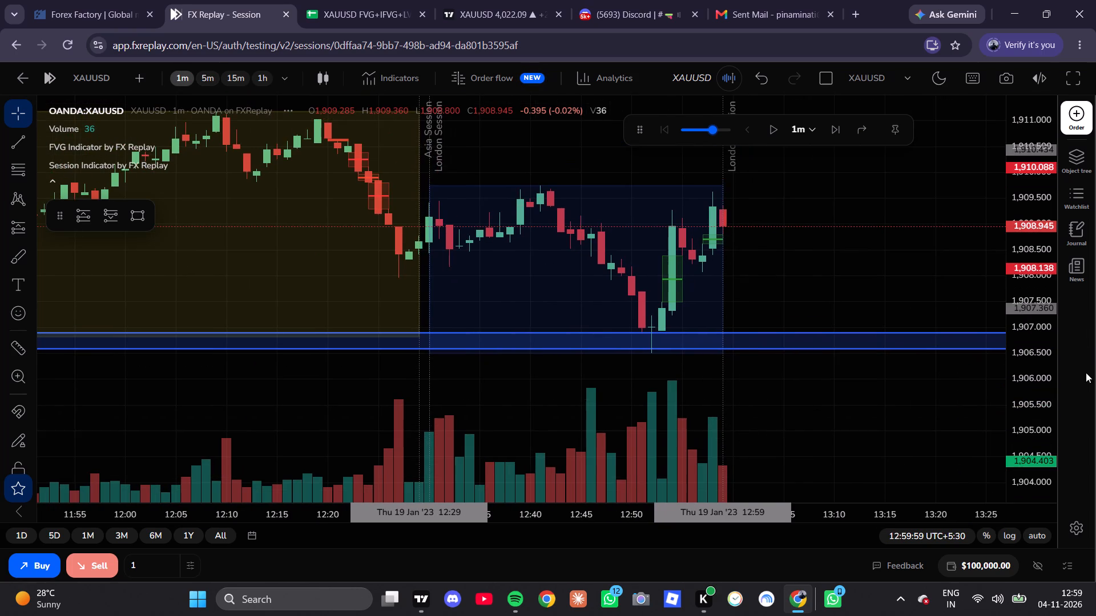
{"action": "scroll", "coordinate": [1047, 330], "scroll_direction": "up", "scroll_amount": 13}
{"action": "scroll", "coordinate": [1014, 333], "scroll_direction": "down", "scroll_amount": 1}
{"action": "scroll", "coordinate": [1014, 333], "scroll_direction": "up", "scroll_amount": 2}
{"action": "left_click_drag", "start_coordinate": [920, 268], "coordinate": [777, 404]}
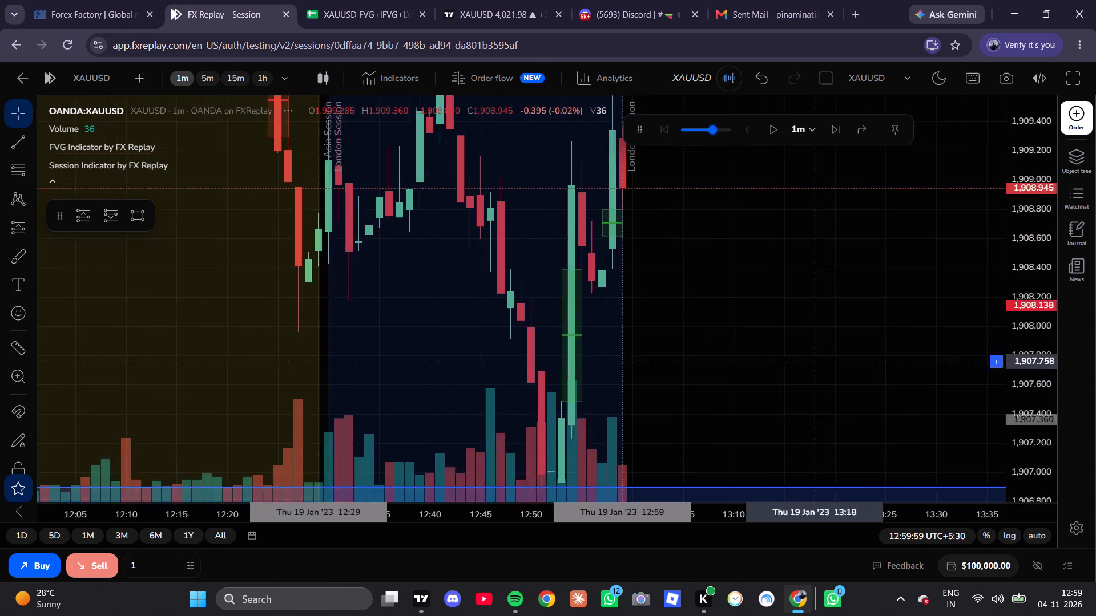
{"action": "left_click_drag", "start_coordinate": [777, 404], "coordinate": [773, 408]}
{"action": "left_click", "coordinate": [90, 217]}
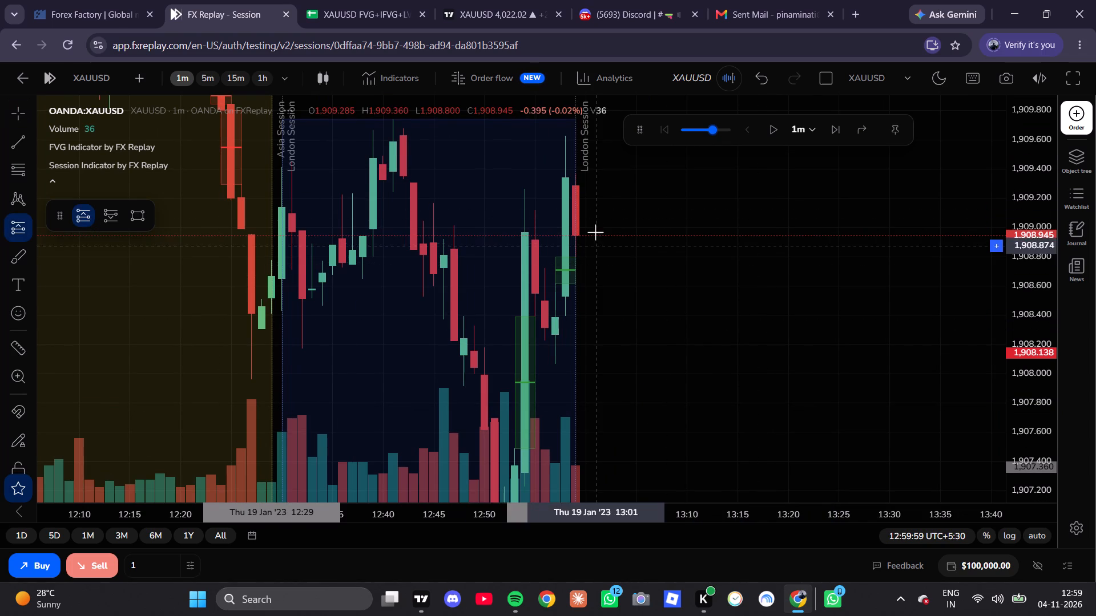
{"action": "left_click", "coordinate": [526, 231]}
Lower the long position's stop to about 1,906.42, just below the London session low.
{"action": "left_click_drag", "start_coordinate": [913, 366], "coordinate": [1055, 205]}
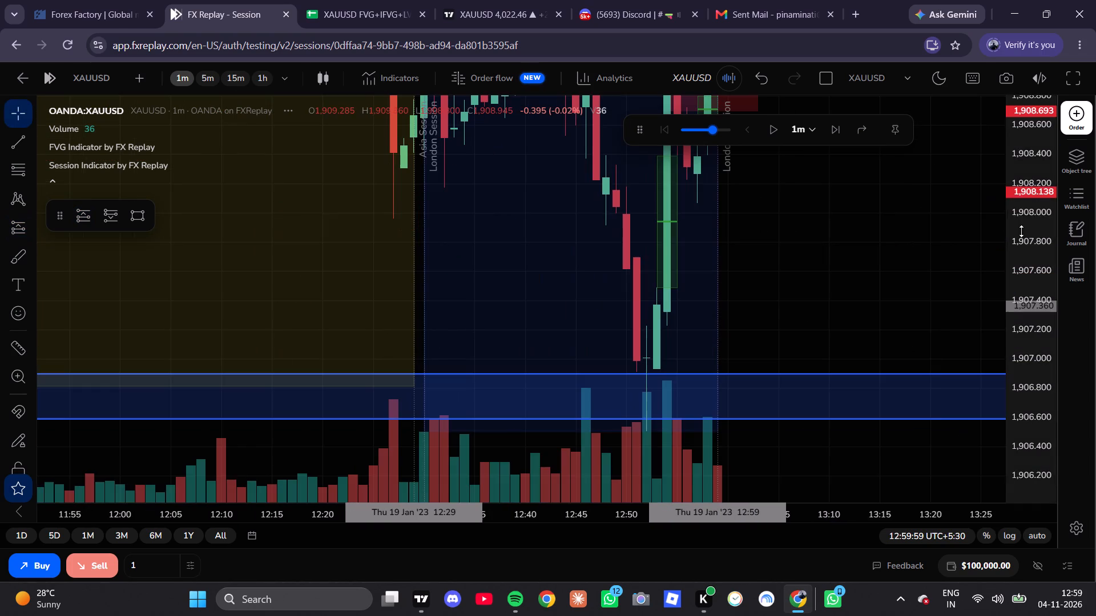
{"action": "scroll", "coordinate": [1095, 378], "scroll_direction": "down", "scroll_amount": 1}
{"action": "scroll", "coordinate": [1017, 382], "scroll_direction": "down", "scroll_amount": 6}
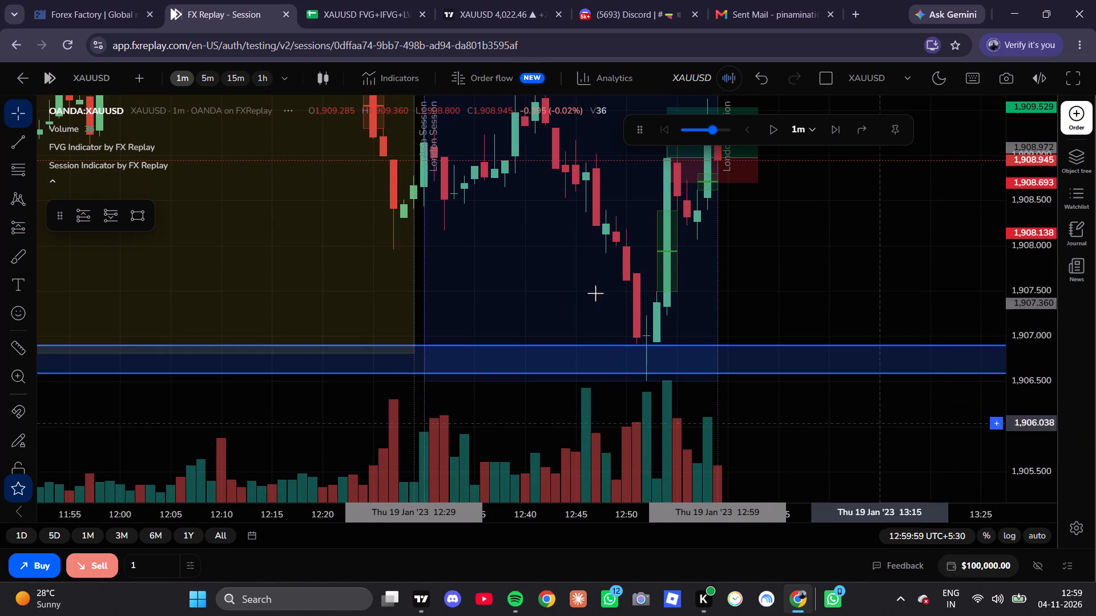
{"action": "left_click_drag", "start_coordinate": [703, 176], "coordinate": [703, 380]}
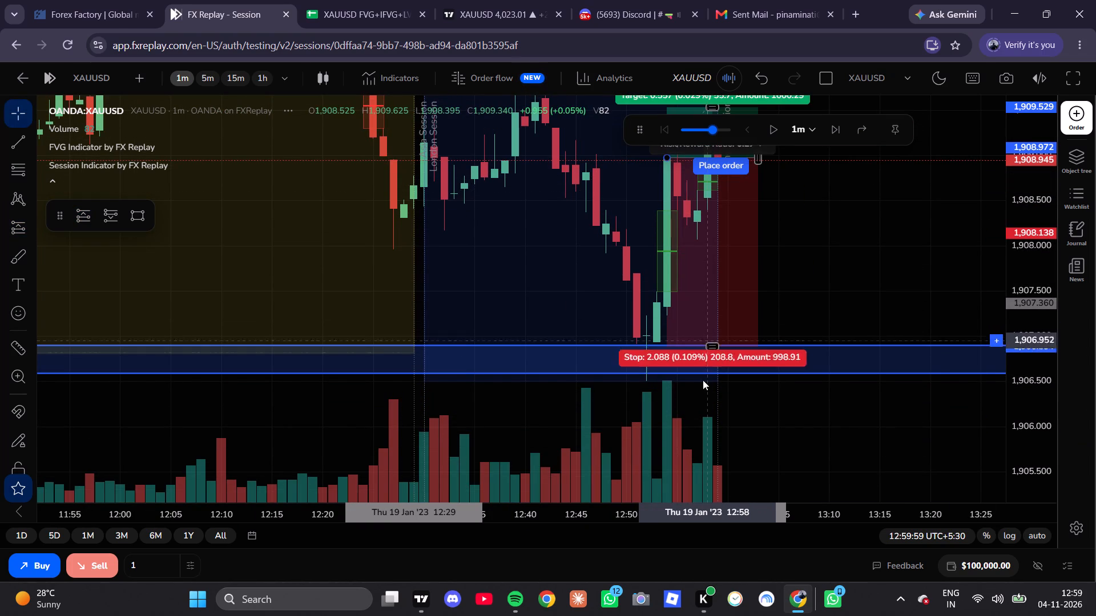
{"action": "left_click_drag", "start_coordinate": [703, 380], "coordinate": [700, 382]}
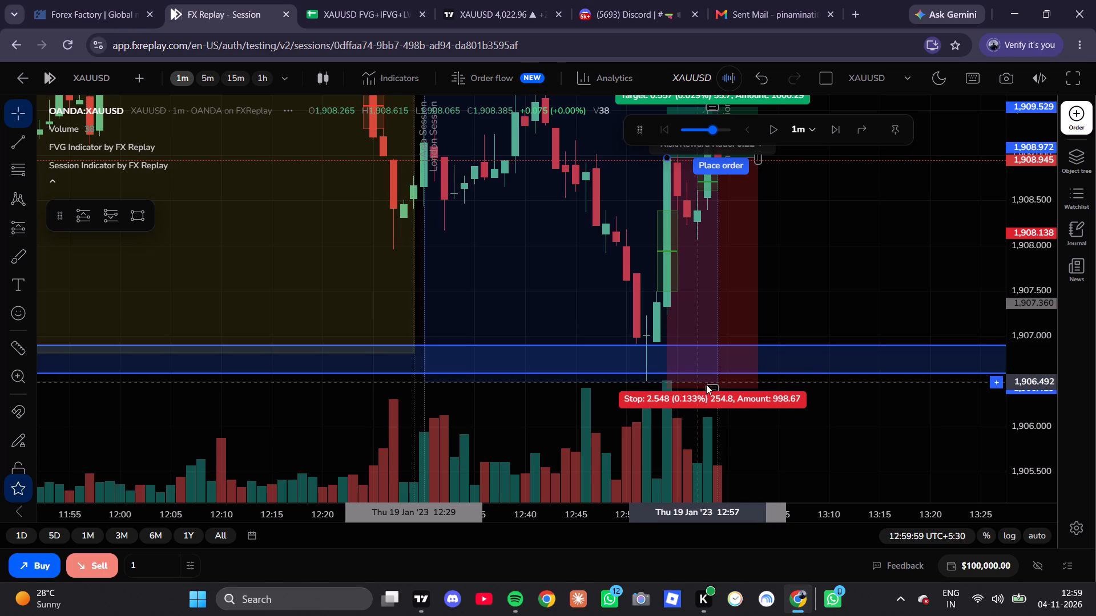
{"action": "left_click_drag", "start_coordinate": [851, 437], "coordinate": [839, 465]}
Play the 1-minute replay forward and pause it at 13:16 on 19 January.
{"action": "left_click", "coordinate": [761, 131]}
{"action": "left_click", "coordinate": [769, 132]}
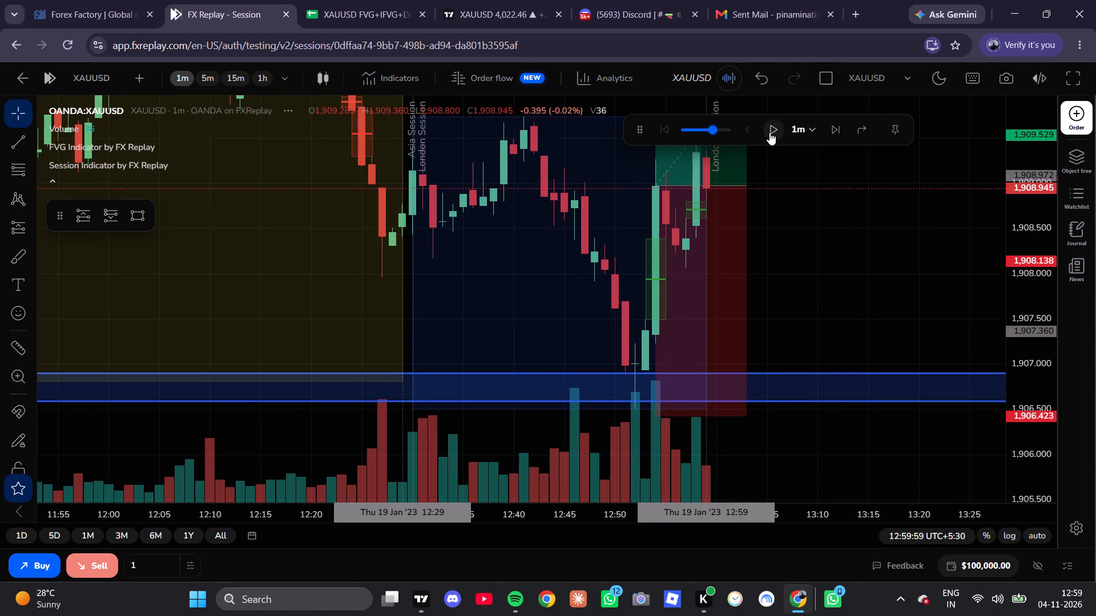
{"action": "left_click", "coordinate": [769, 132]}
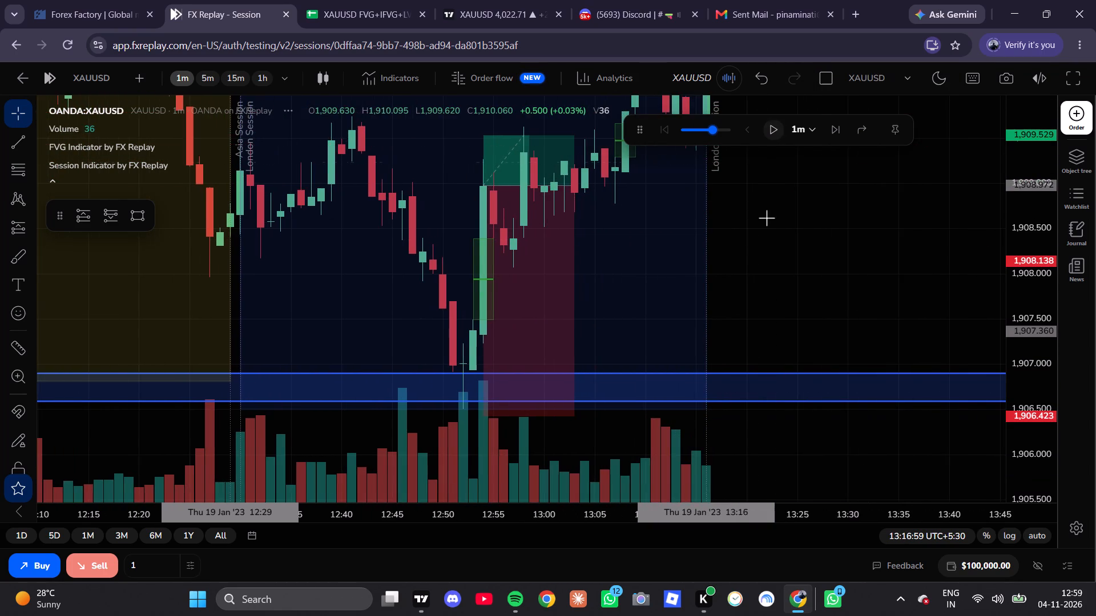
Try stop levels around the London session low, settling the long position's stop at about 1,905.55.
{"action": "scroll", "coordinate": [730, 266], "scroll_direction": "down", "scroll_amount": 8}
{"action": "left_click_drag", "start_coordinate": [781, 279], "coordinate": [847, 149]}
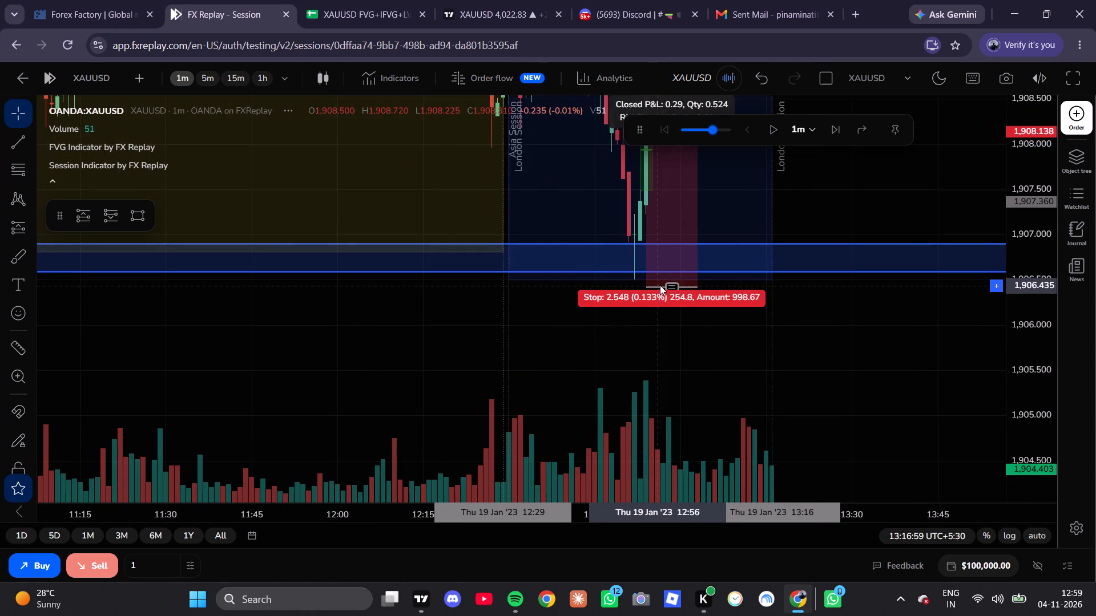
{"action": "left_click_drag", "start_coordinate": [662, 285], "coordinate": [668, 280]}
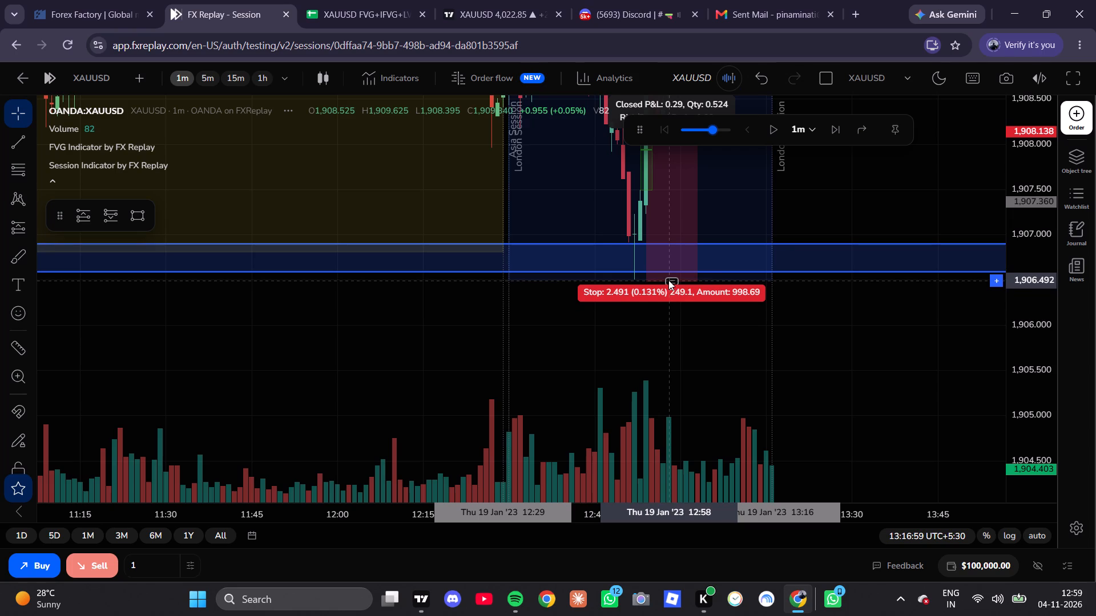
{"action": "left_click_drag", "start_coordinate": [668, 280], "coordinate": [672, 277]}
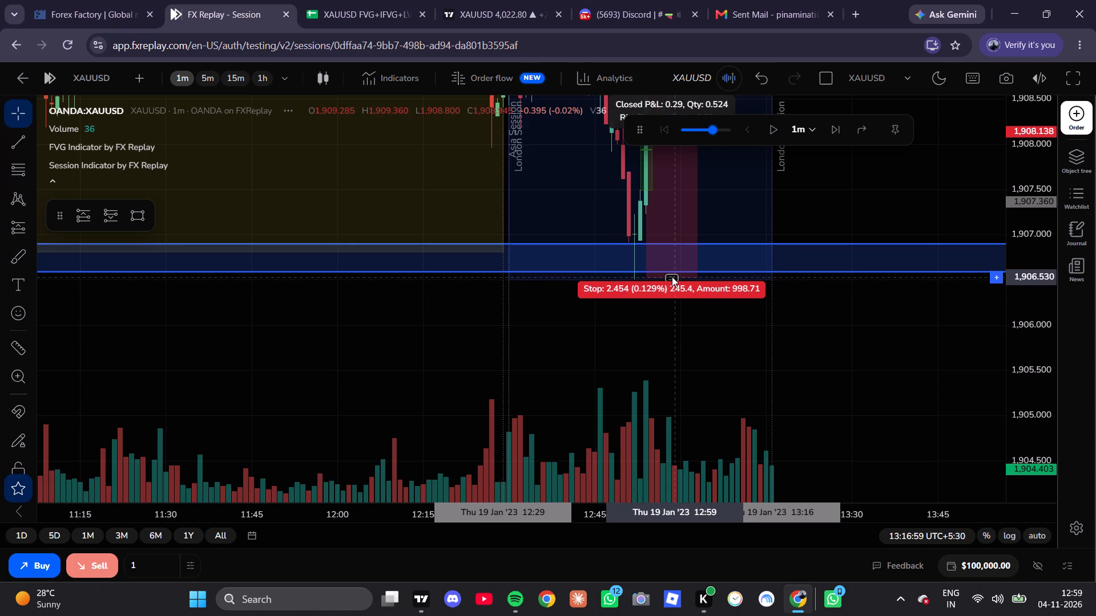
{"action": "left_click_drag", "start_coordinate": [672, 277], "coordinate": [682, 279]}
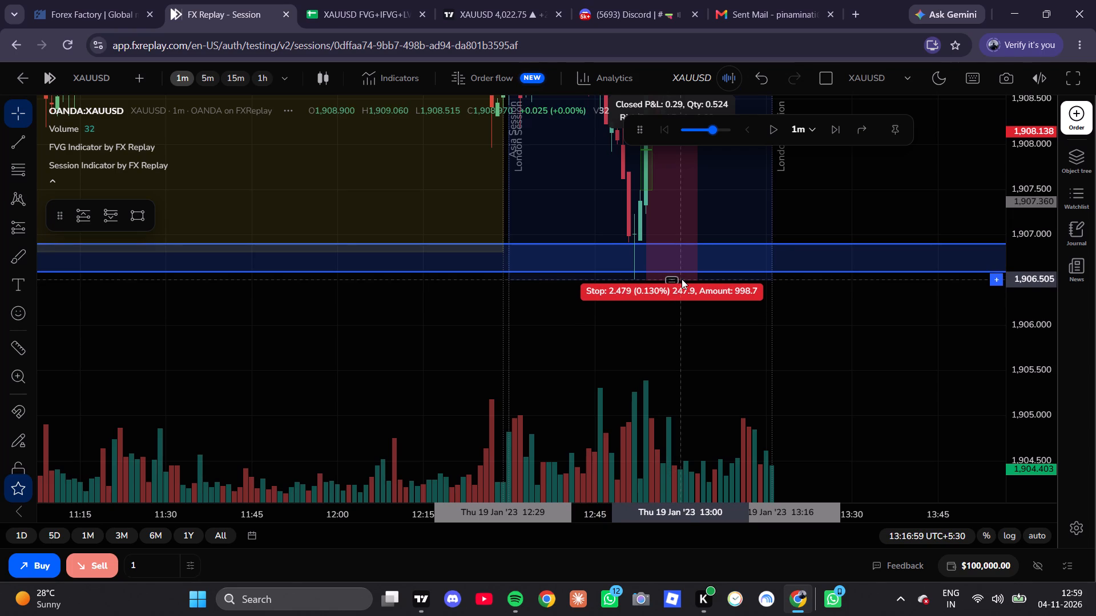
{"action": "left_click_drag", "start_coordinate": [682, 279], "coordinate": [682, 279]}
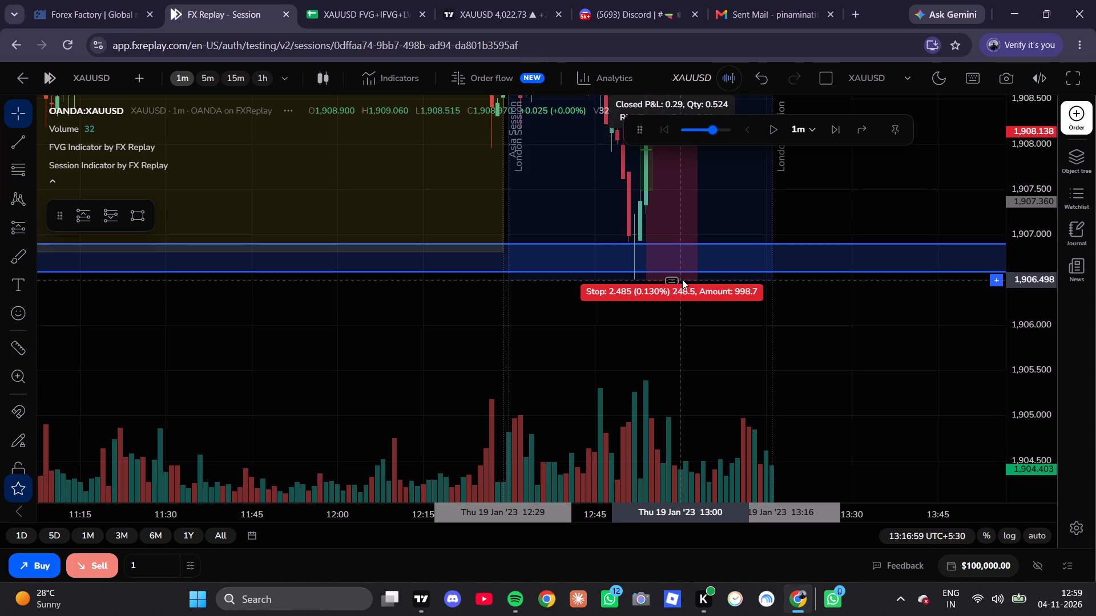
{"action": "left_click_drag", "start_coordinate": [682, 279], "coordinate": [701, 357]}
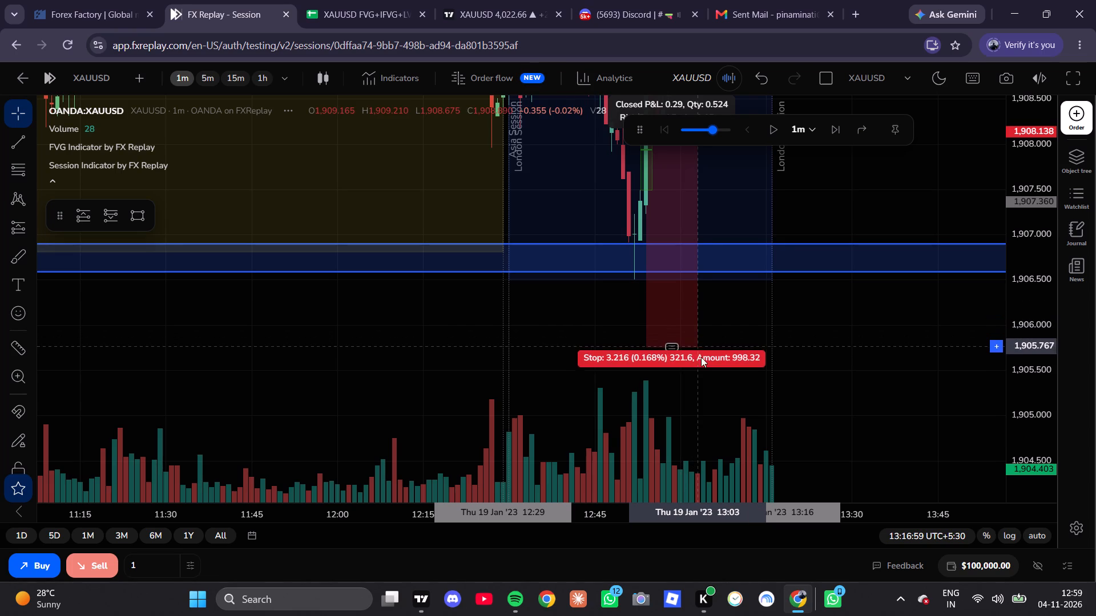
{"action": "left_click_drag", "start_coordinate": [701, 357], "coordinate": [715, 368]}
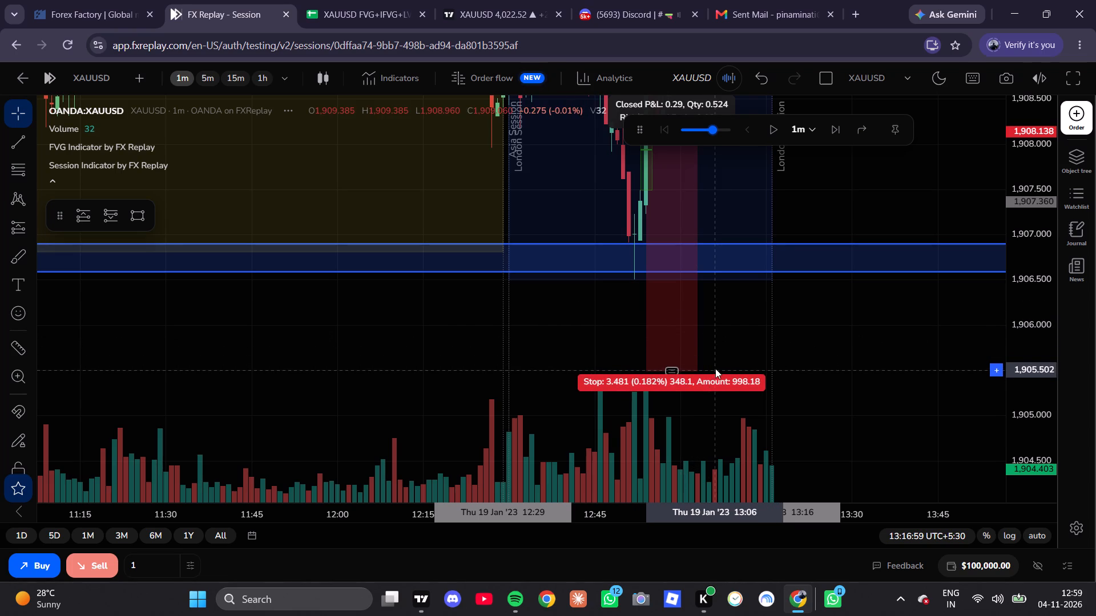
{"action": "left_click_drag", "start_coordinate": [715, 368], "coordinate": [726, 364]}
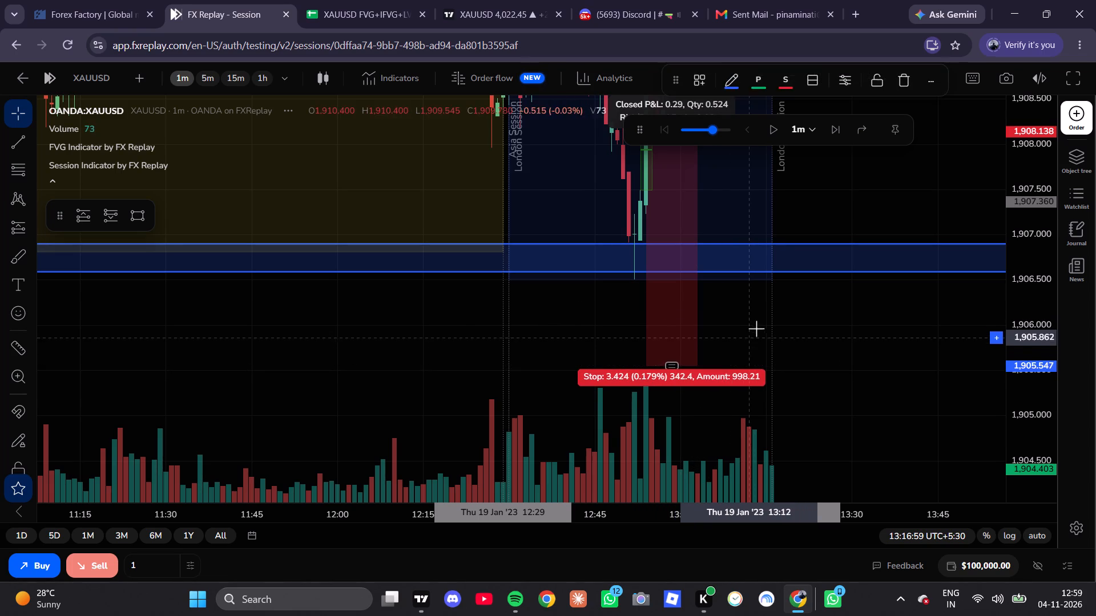
{"action": "left_click", "coordinate": [758, 326]}
Play the 1-minute replay forward and pause it at 13:32 on 19 January.
{"action": "left_click_drag", "start_coordinate": [775, 307], "coordinate": [730, 479]}
{"action": "scroll", "coordinate": [725, 327], "scroll_direction": "down", "scroll_amount": 4}
{"action": "left_click_drag", "start_coordinate": [820, 233], "coordinate": [786, 340]}
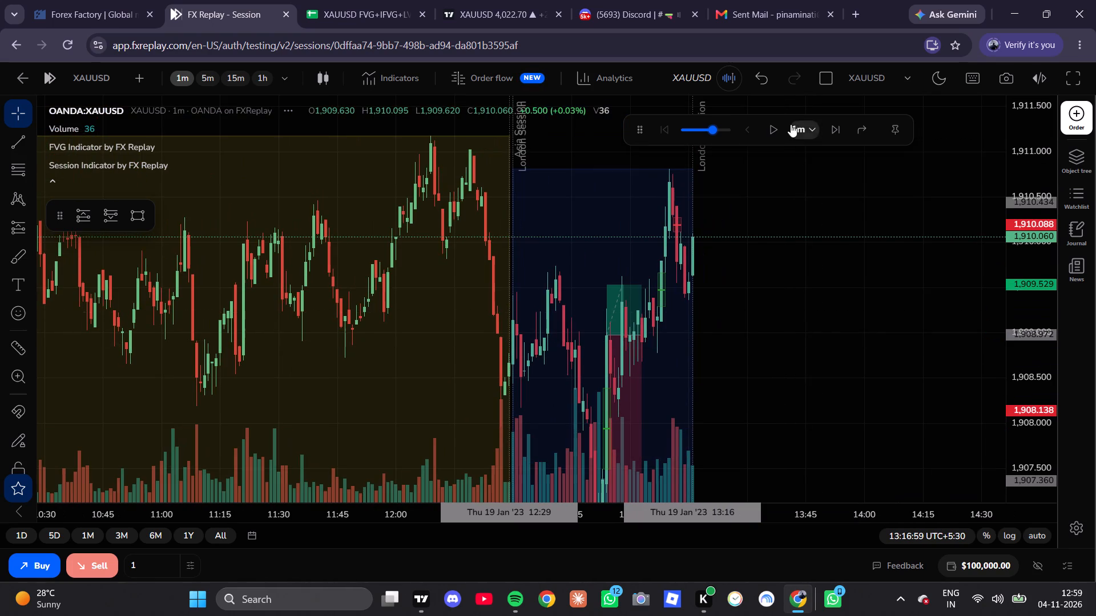
{"action": "left_click", "coordinate": [777, 125]}
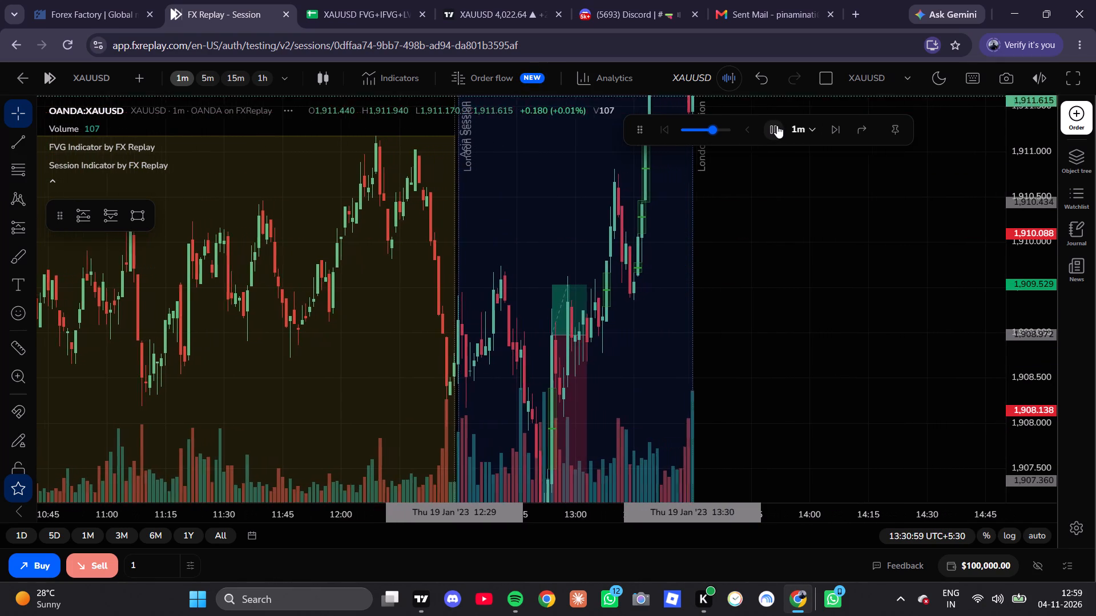
{"action": "left_click", "coordinate": [777, 125]}
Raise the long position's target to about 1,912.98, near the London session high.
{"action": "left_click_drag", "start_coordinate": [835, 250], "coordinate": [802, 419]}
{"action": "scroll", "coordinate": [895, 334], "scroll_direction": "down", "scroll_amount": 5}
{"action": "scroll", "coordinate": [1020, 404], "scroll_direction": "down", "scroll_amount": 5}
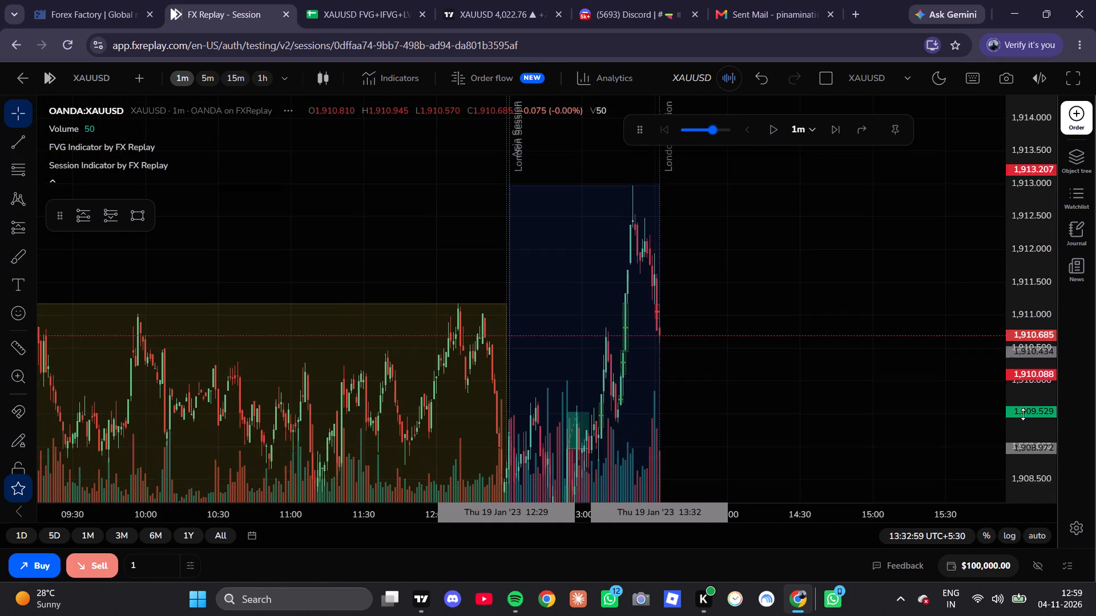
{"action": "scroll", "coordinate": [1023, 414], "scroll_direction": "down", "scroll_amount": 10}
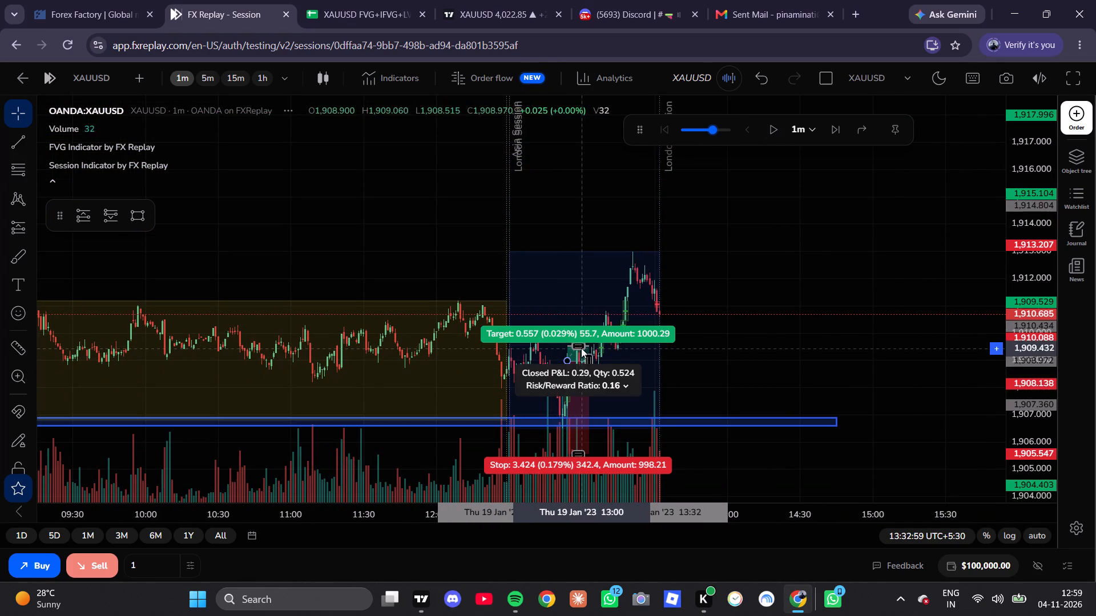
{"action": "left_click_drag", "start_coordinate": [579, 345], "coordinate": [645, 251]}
Play the 1-minute replay forward and pause it at 13:59 on 19 January.
{"action": "left_click", "coordinate": [781, 127]}
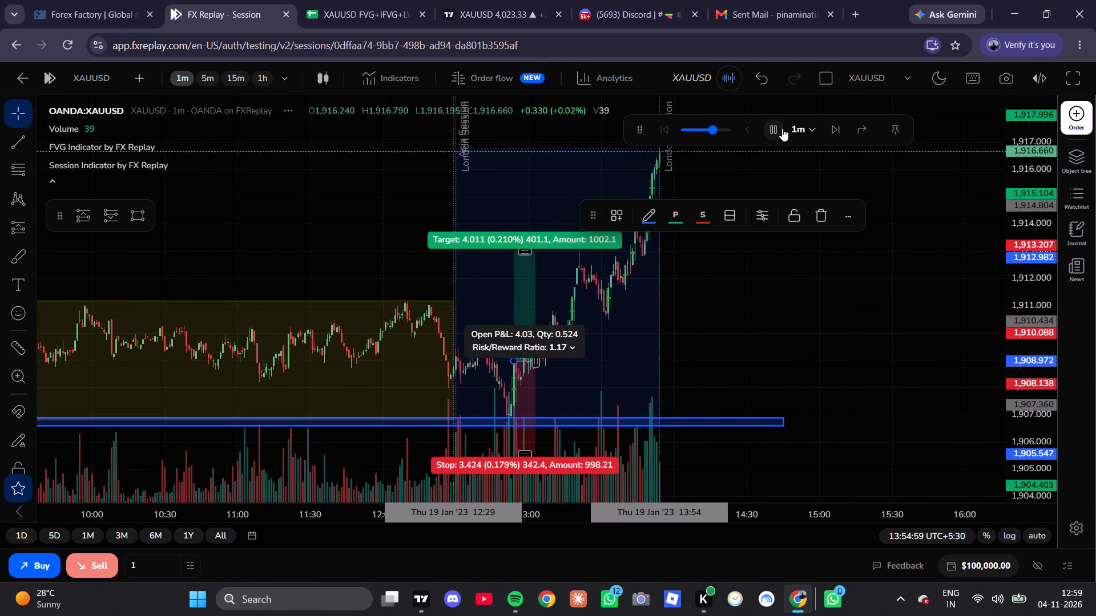
{"action": "left_click", "coordinate": [782, 127]}
Raise the long position's target to about 1,915.81 for a risk/reward ratio of 2.00.
{"action": "left_click_drag", "start_coordinate": [766, 299], "coordinate": [766, 350]}
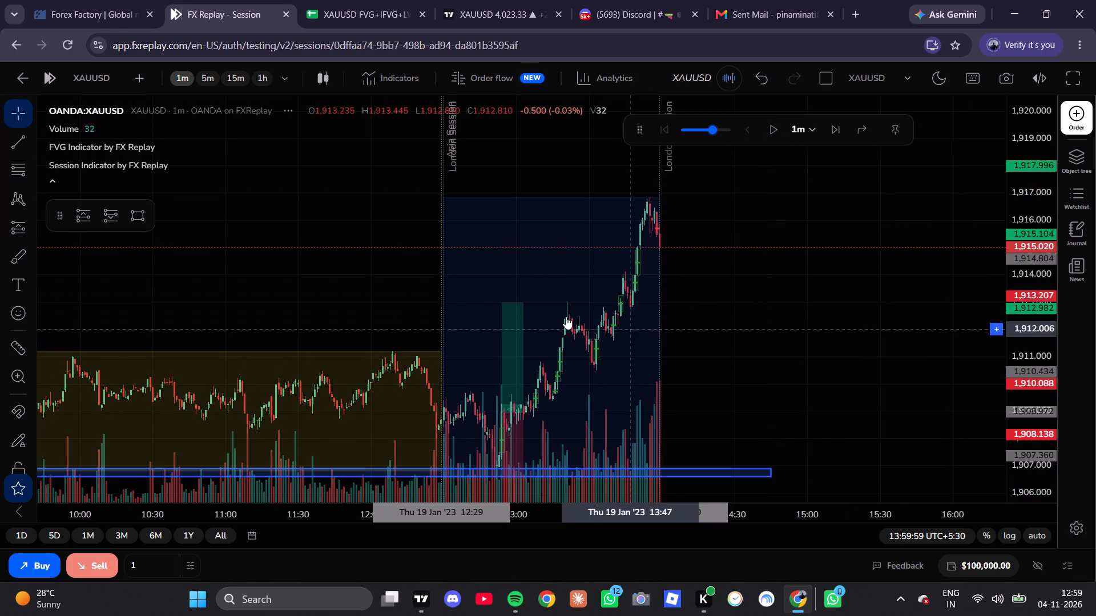
{"action": "left_click", "coordinate": [514, 303]}
{"action": "left_click_drag", "start_coordinate": [514, 303], "coordinate": [564, 216]}
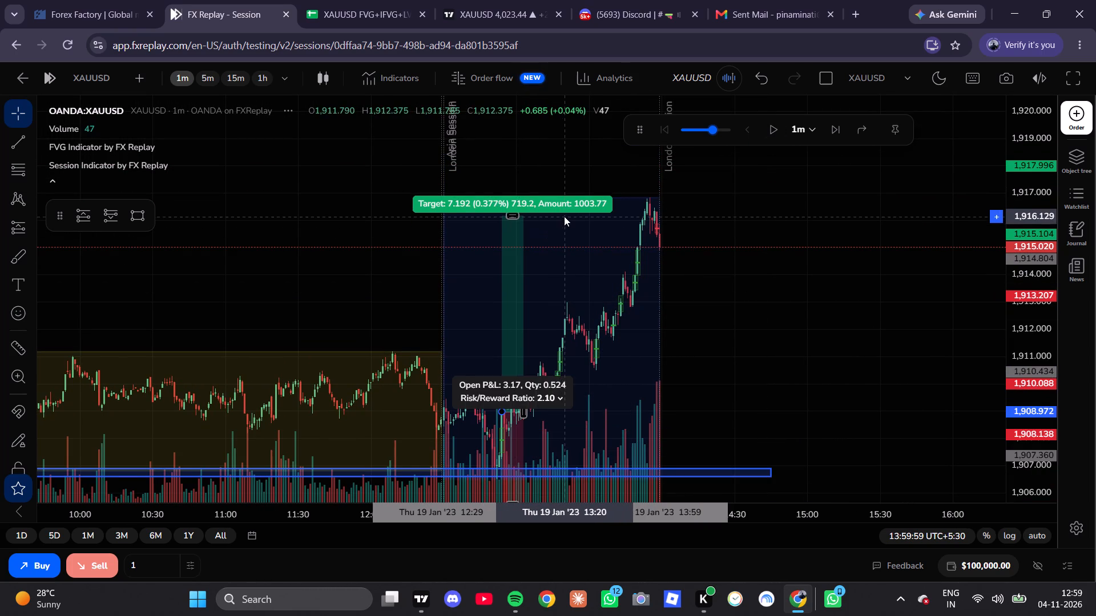
{"action": "left_click_drag", "start_coordinate": [564, 216], "coordinate": [569, 226]}
{"action": "left_click", "coordinate": [724, 290]}
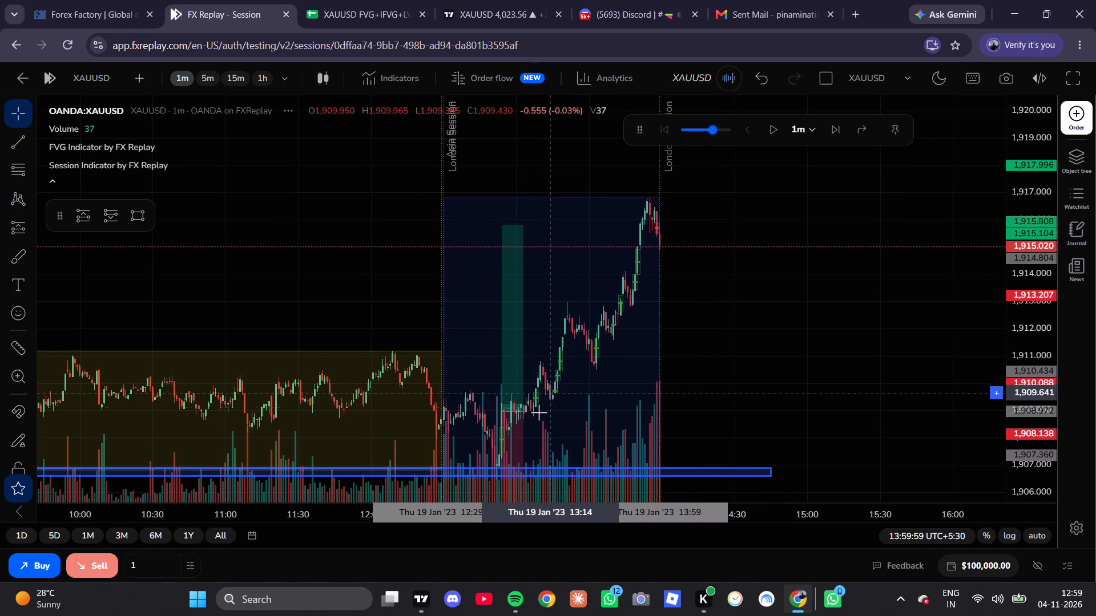
Move the whole long position to about 13:35, with its entry at about 1,909.24.
{"action": "left_click_drag", "start_coordinate": [526, 417], "coordinate": [625, 410]}
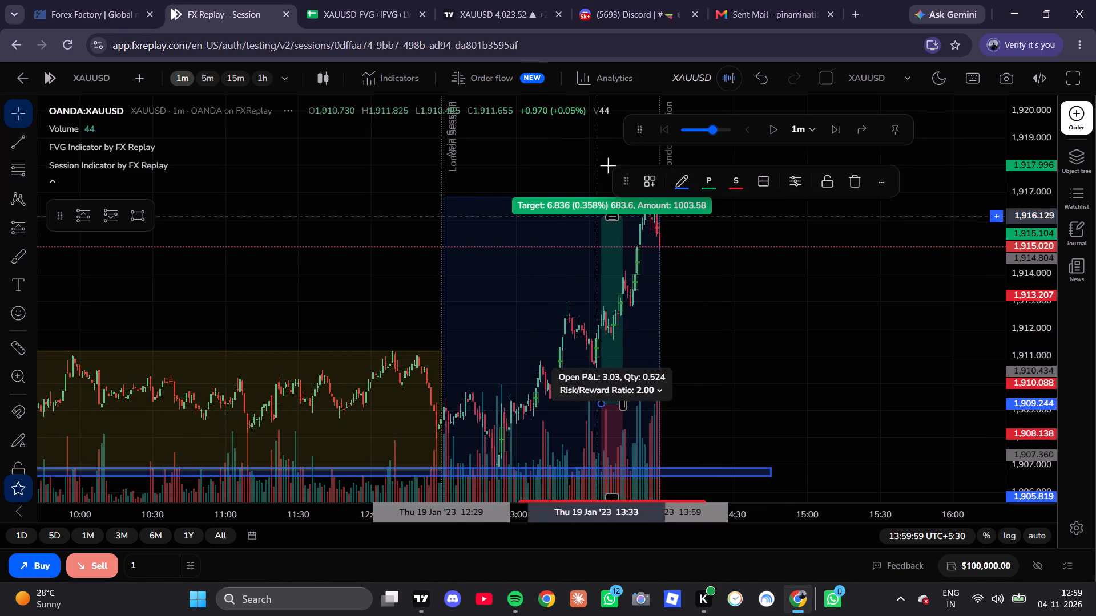
Undo the last move of the long position.
{"action": "left_click", "coordinate": [756, 77]}
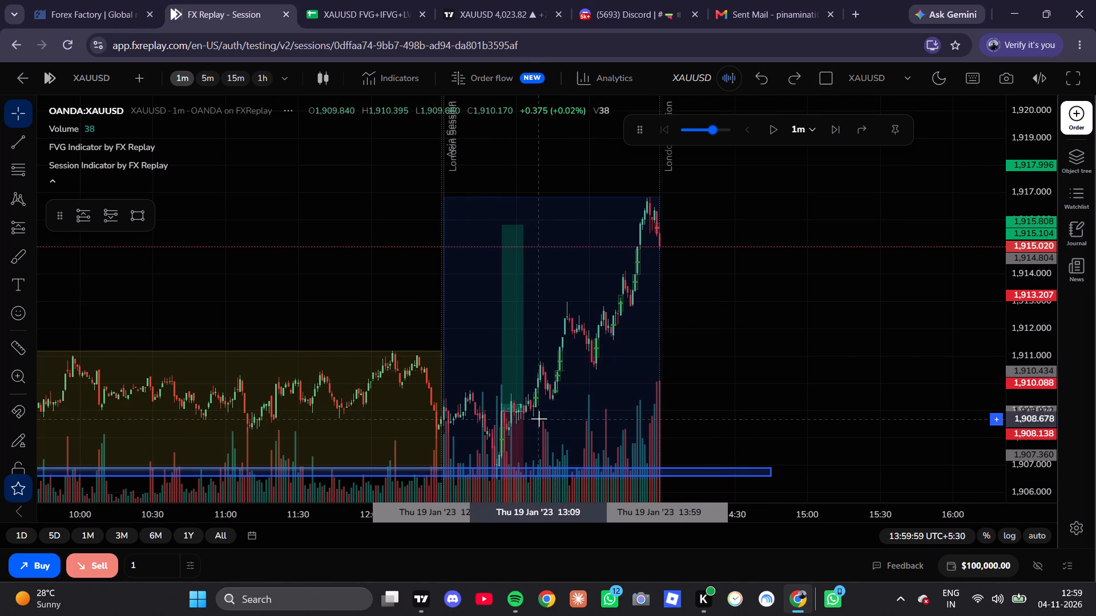
Widen the long position from its right edge so it ends just past the 13:59 candle.
{"action": "left_click", "coordinate": [523, 380]}
{"action": "left_click_drag", "start_coordinate": [523, 411], "coordinate": [524, 411]}
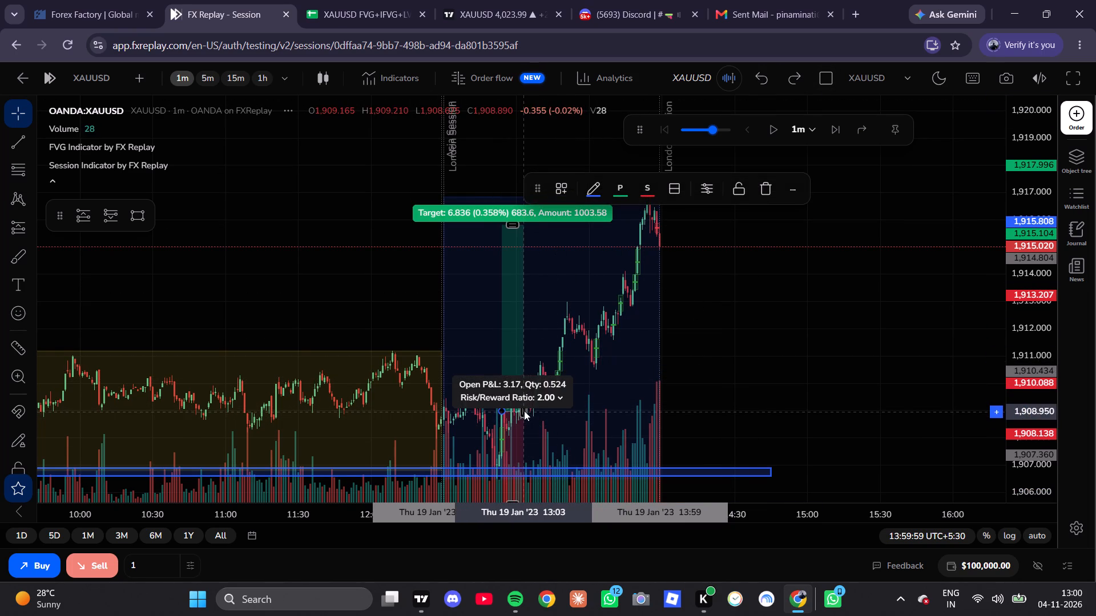
{"action": "left_click_drag", "start_coordinate": [524, 411], "coordinate": [675, 406]}
{"action": "left_click", "coordinate": [792, 382]}
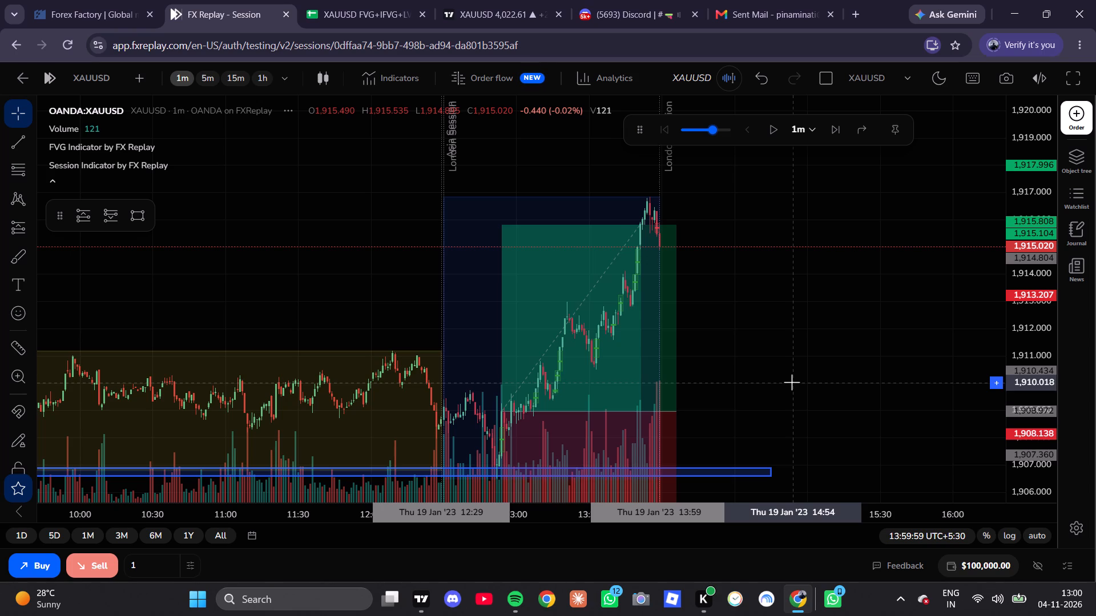
Switch to TradingView and examine the sessions and marked zones on the live XAUUSD 15-minute chart from 1 to 4 November.
{"action": "left_click", "coordinate": [357, 0]}
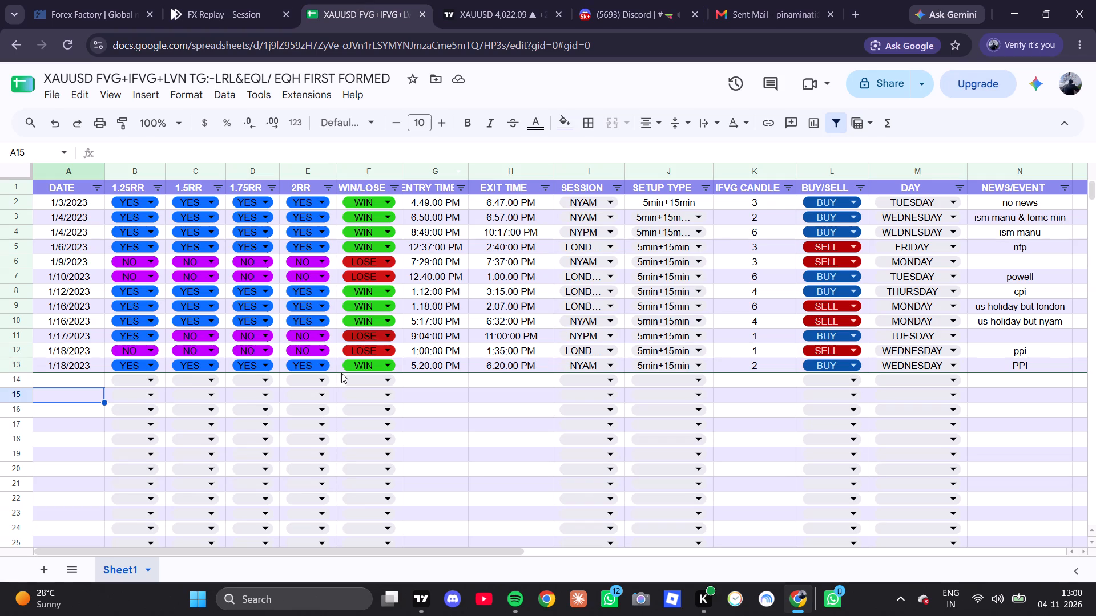
{"action": "left_click", "coordinate": [547, 0]}
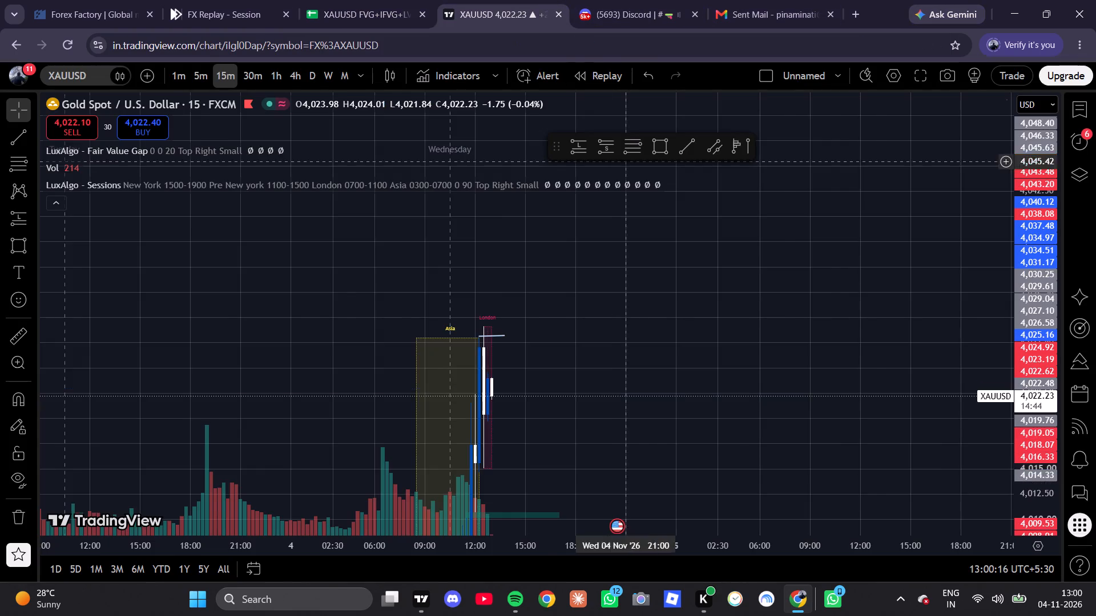
{"action": "scroll", "coordinate": [614, 441], "scroll_direction": "down", "scroll_amount": 6}
{"action": "left_click_drag", "start_coordinate": [641, 420], "coordinate": [850, 175]}
{"action": "scroll", "coordinate": [1015, 362], "scroll_direction": "down", "scroll_amount": 4}
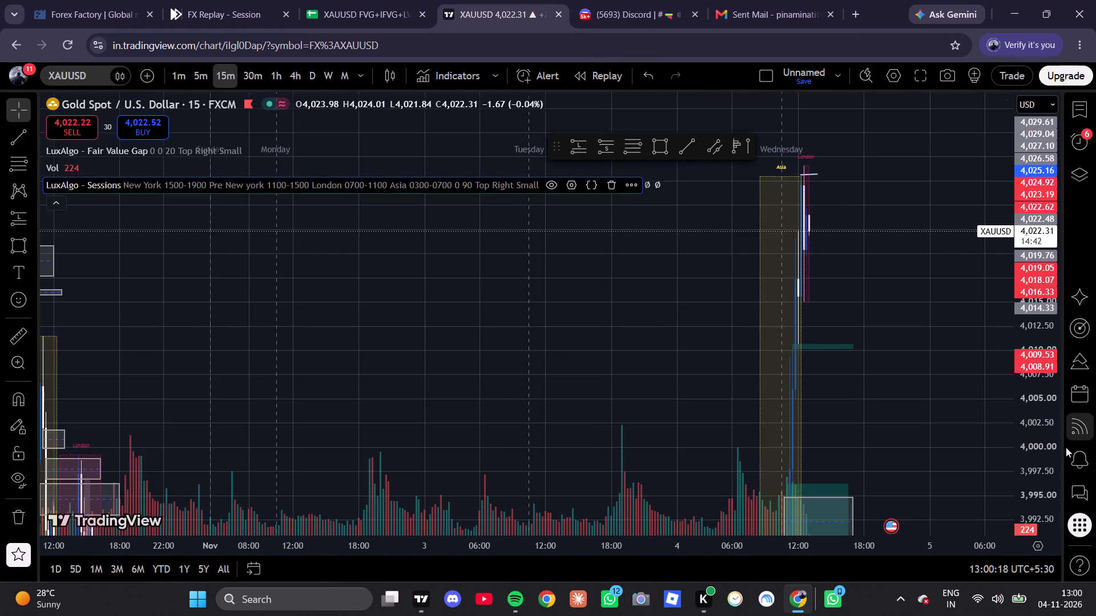
{"action": "scroll", "coordinate": [1066, 447], "scroll_direction": "down", "scroll_amount": 17}
{"action": "scroll", "coordinate": [1026, 459], "scroll_direction": "up", "scroll_amount": 1}
{"action": "scroll", "coordinate": [1026, 459], "scroll_direction": "down", "scroll_amount": 3}
{"action": "scroll", "coordinate": [1026, 459], "scroll_direction": "up", "scroll_amount": 1}
{"action": "scroll", "coordinate": [1026, 459], "scroll_direction": "down", "scroll_amount": 10}
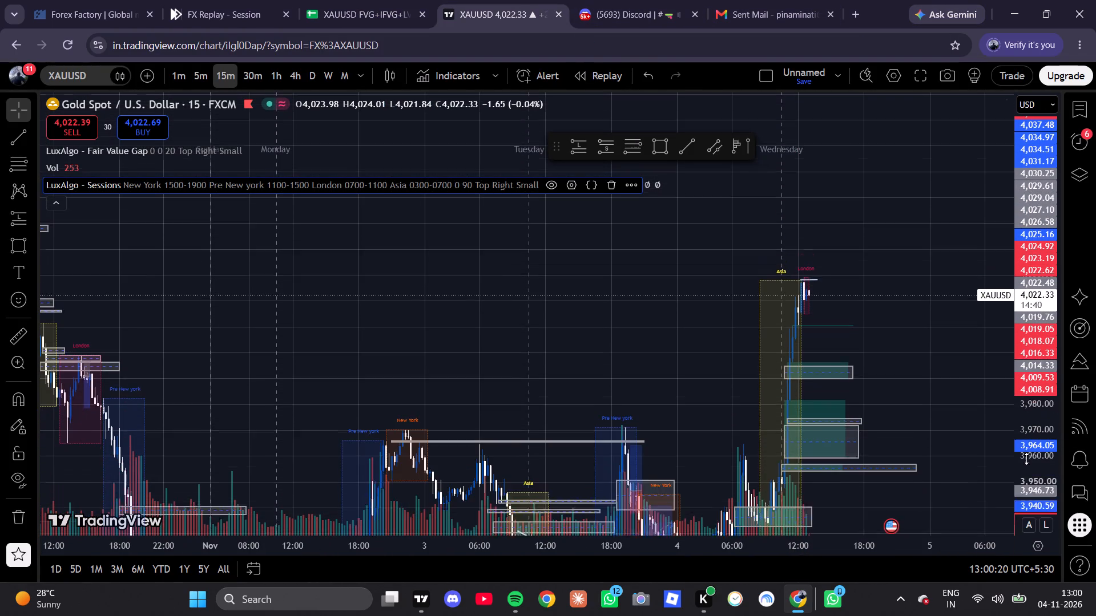
{"action": "left_click_drag", "start_coordinate": [633, 368], "coordinate": [695, 228]}
{"action": "scroll", "coordinate": [687, 335], "scroll_direction": "up", "scroll_amount": 3}
{"action": "scroll", "coordinate": [765, 449], "scroll_direction": "up", "scroll_amount": 2}
{"action": "left_click_drag", "start_coordinate": [765, 450], "coordinate": [964, 356]}
{"action": "scroll", "coordinate": [857, 396], "scroll_direction": "down", "scroll_amount": 3}
{"action": "scroll", "coordinate": [1031, 386], "scroll_direction": "up", "scroll_amount": 4}
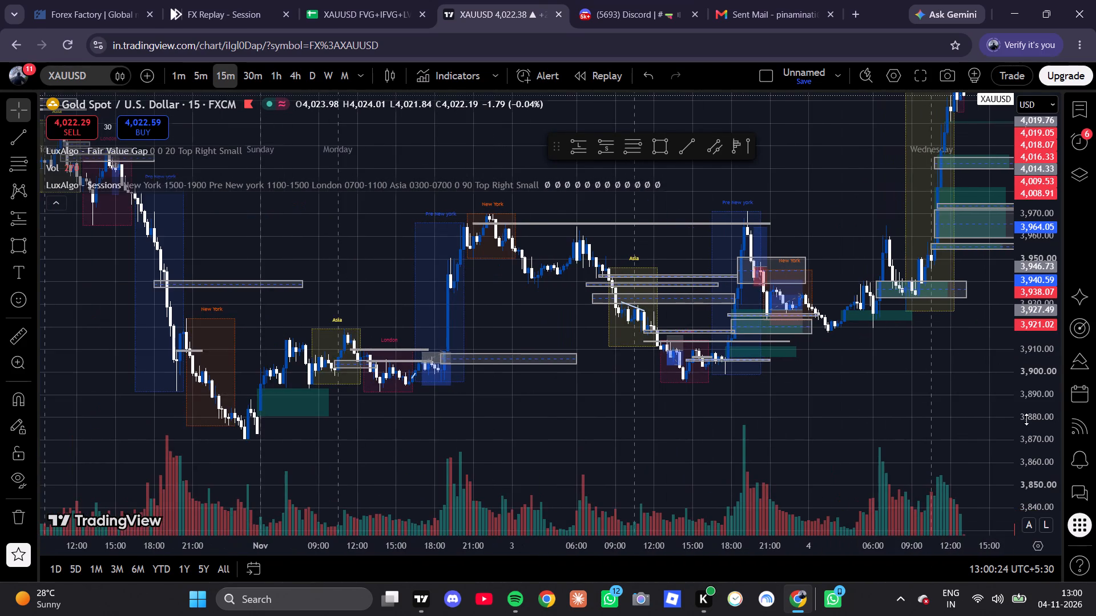
{"action": "scroll", "coordinate": [1026, 419], "scroll_direction": "up", "scroll_amount": 6}
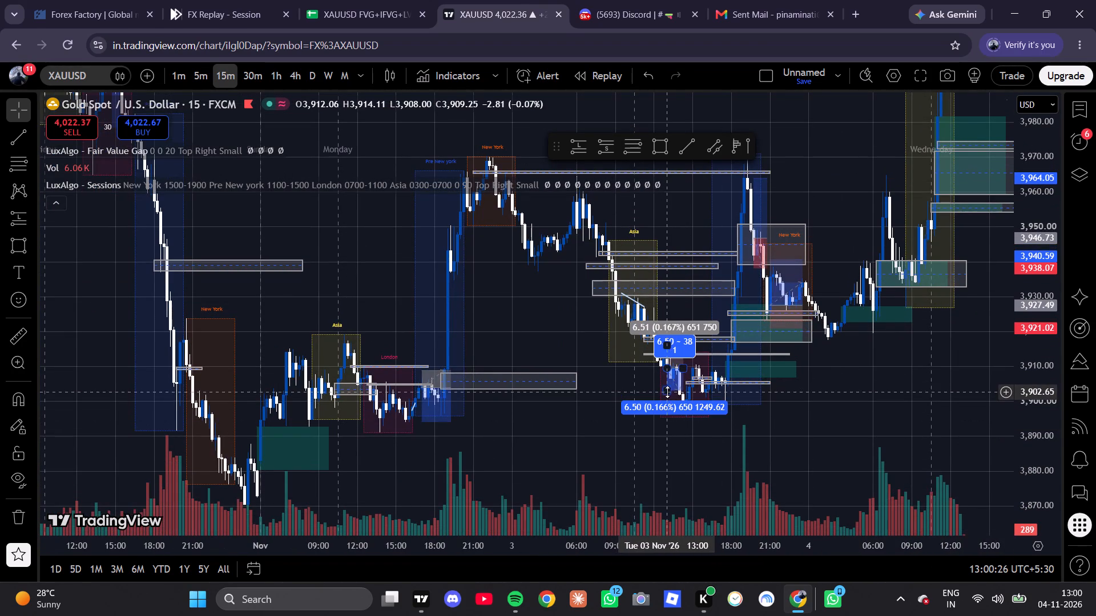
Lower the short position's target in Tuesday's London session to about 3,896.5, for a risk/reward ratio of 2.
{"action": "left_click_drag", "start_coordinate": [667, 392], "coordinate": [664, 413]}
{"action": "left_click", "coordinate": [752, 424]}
Examine the price action and marked zones from Friday's New York session through Tuesday on the 15-minute chart.
{"action": "scroll", "coordinate": [789, 451], "scroll_direction": "up", "scroll_amount": 2}
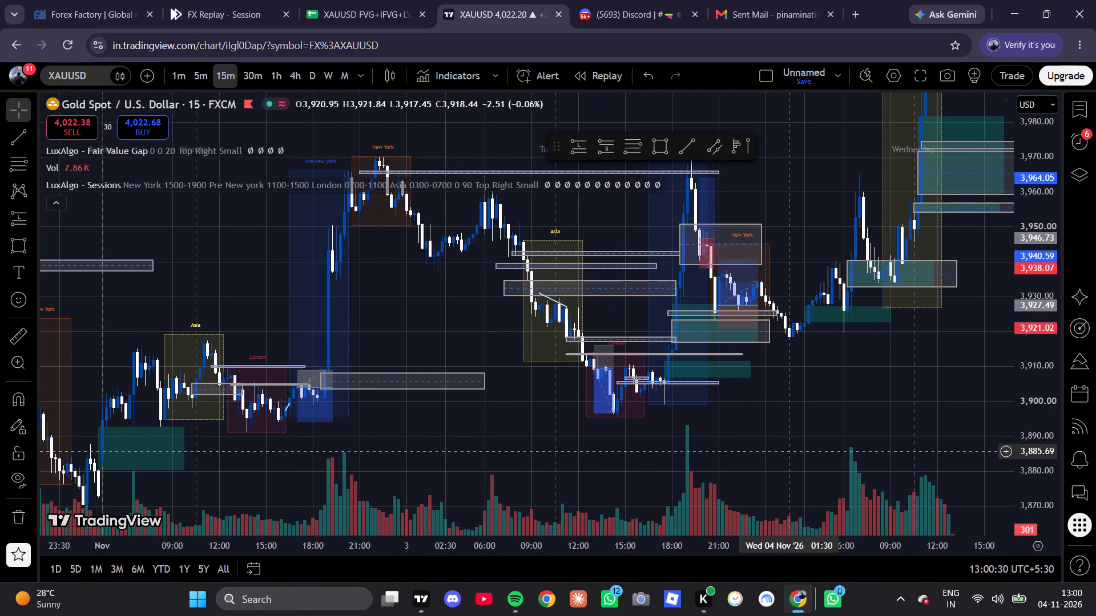
{"action": "scroll", "coordinate": [789, 451], "scroll_direction": "up", "scroll_amount": 2}
{"action": "scroll", "coordinate": [789, 451], "scroll_direction": "down", "scroll_amount": 2}
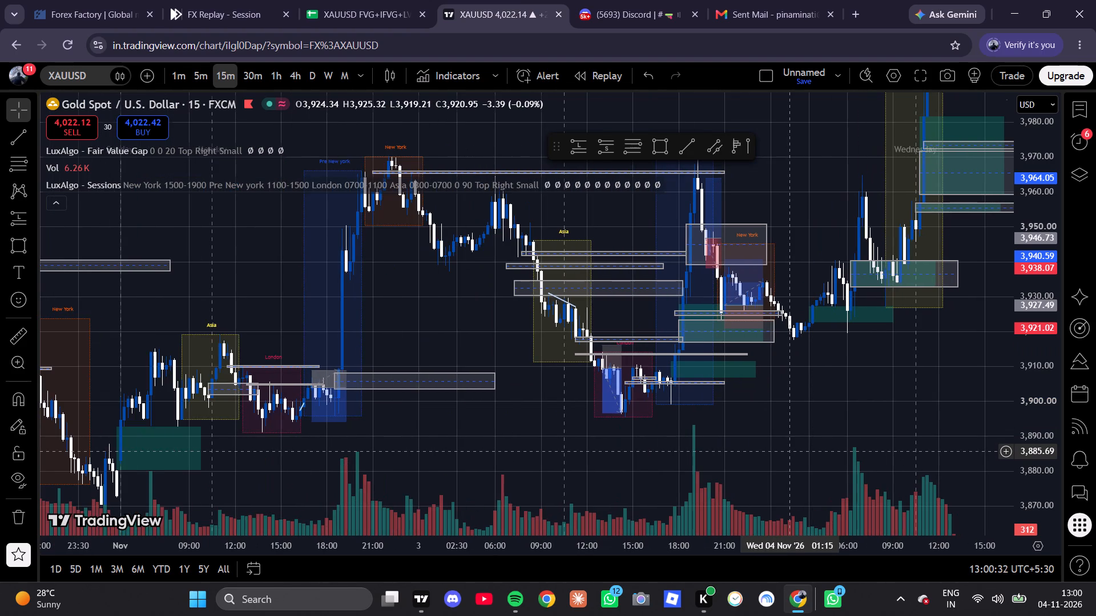
{"action": "left_click_drag", "start_coordinate": [819, 400], "coordinate": [806, 431]}
{"action": "left_click_drag", "start_coordinate": [763, 468], "coordinate": [895, 431]}
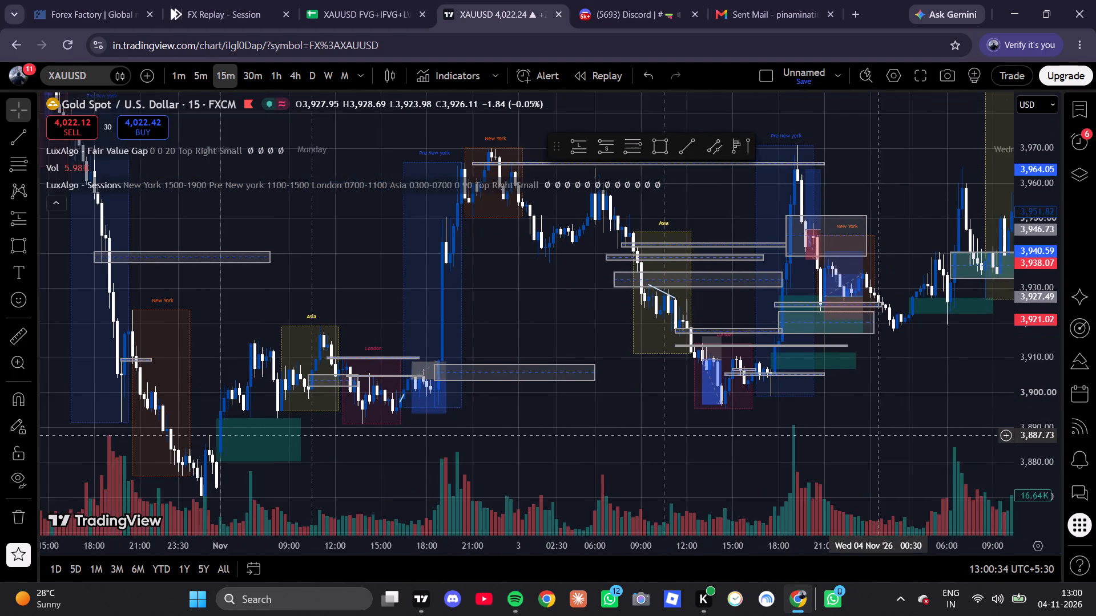
{"action": "left_click_drag", "start_coordinate": [895, 431], "coordinate": [900, 430]}
{"action": "scroll", "coordinate": [669, 427], "scroll_direction": "up", "scroll_amount": 1}
{"action": "left_click_drag", "start_coordinate": [587, 423], "coordinate": [605, 424]}
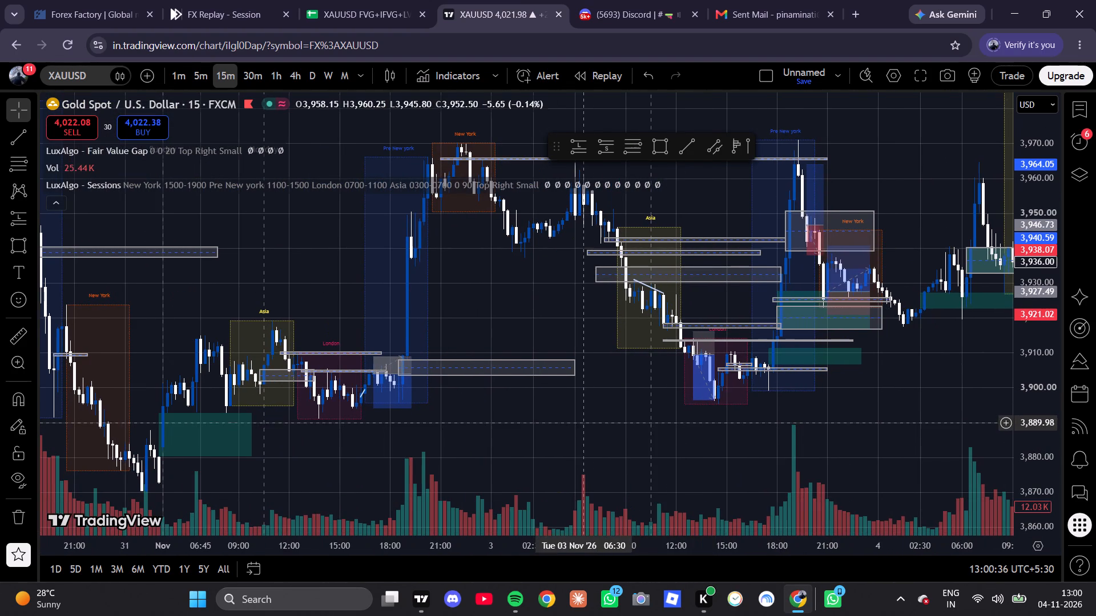
{"action": "left_click_drag", "start_coordinate": [605, 424], "coordinate": [808, 424]}
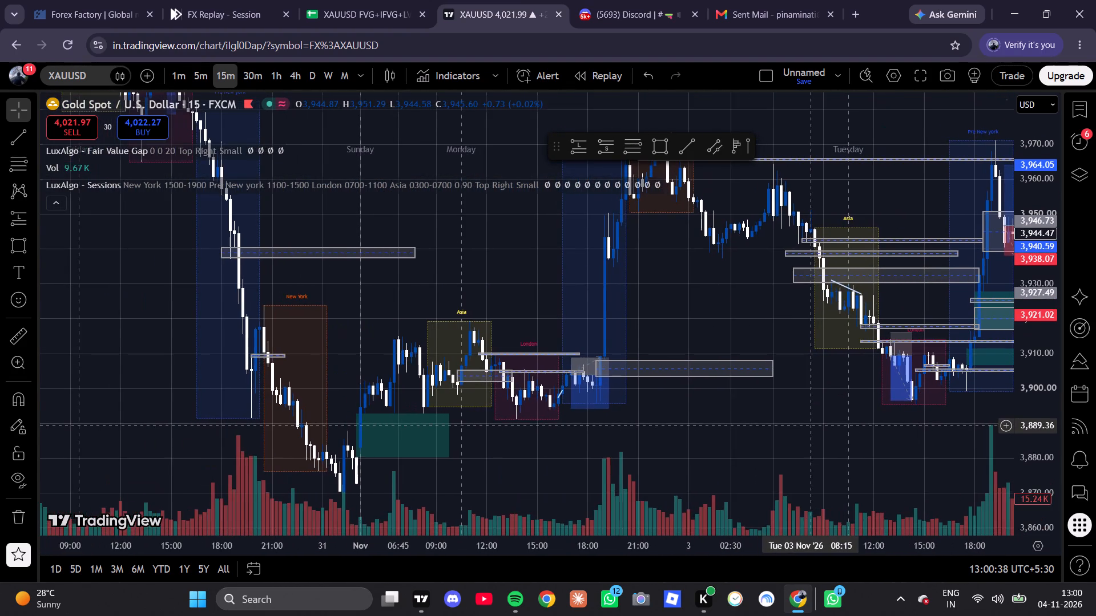
{"action": "left_click_drag", "start_coordinate": [720, 421], "coordinate": [761, 419]}
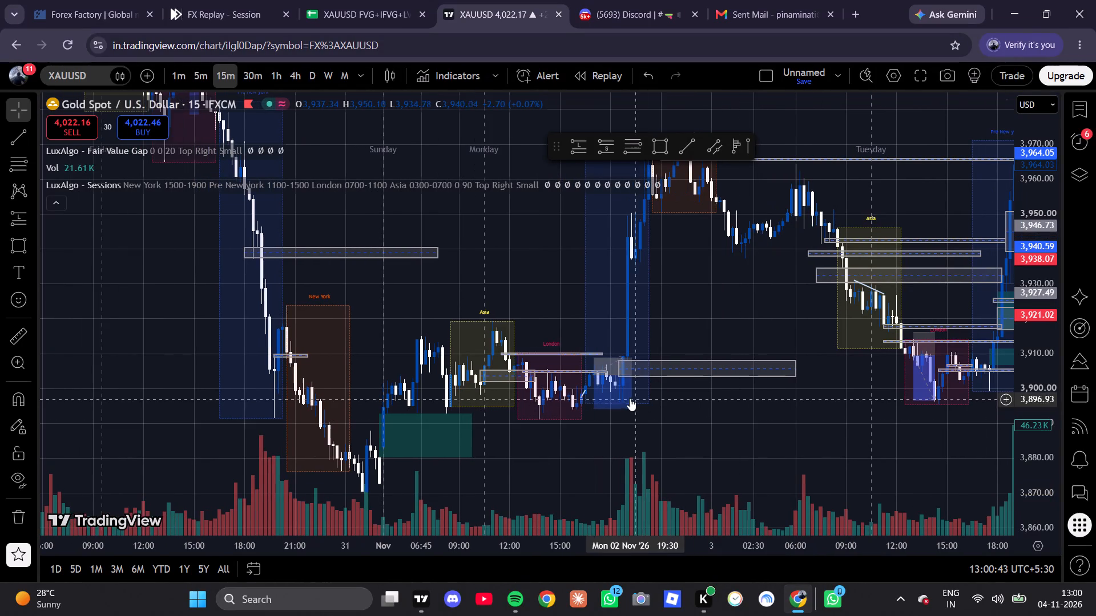
{"action": "left_click_drag", "start_coordinate": [695, 411], "coordinate": [821, 388]}
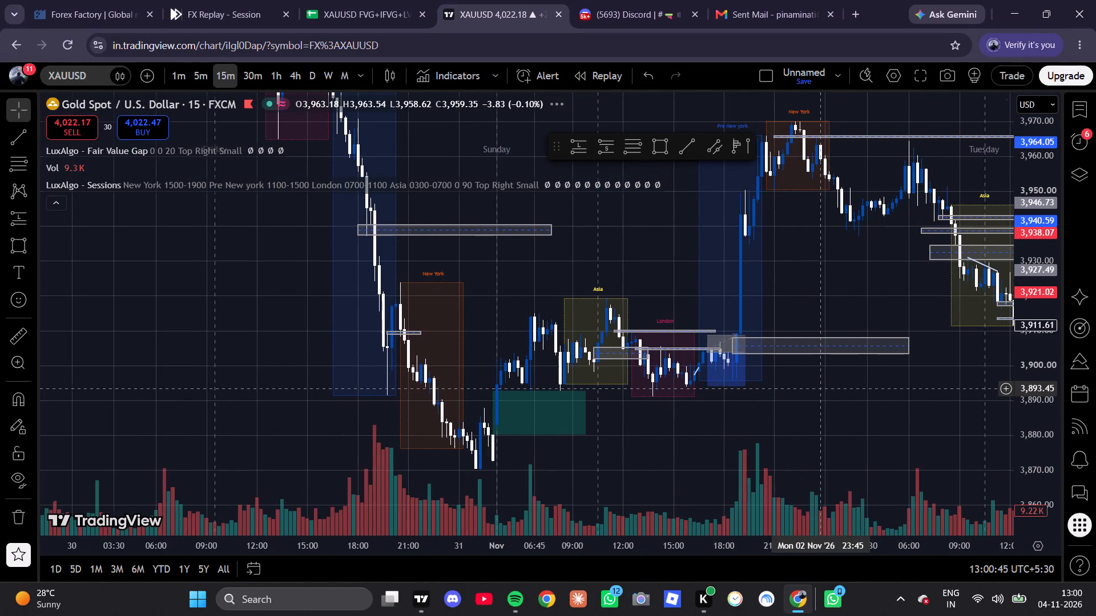
{"action": "scroll", "coordinate": [821, 388], "scroll_direction": "down", "scroll_amount": 2}
{"action": "left_click_drag", "start_coordinate": [878, 379], "coordinate": [775, 383]}
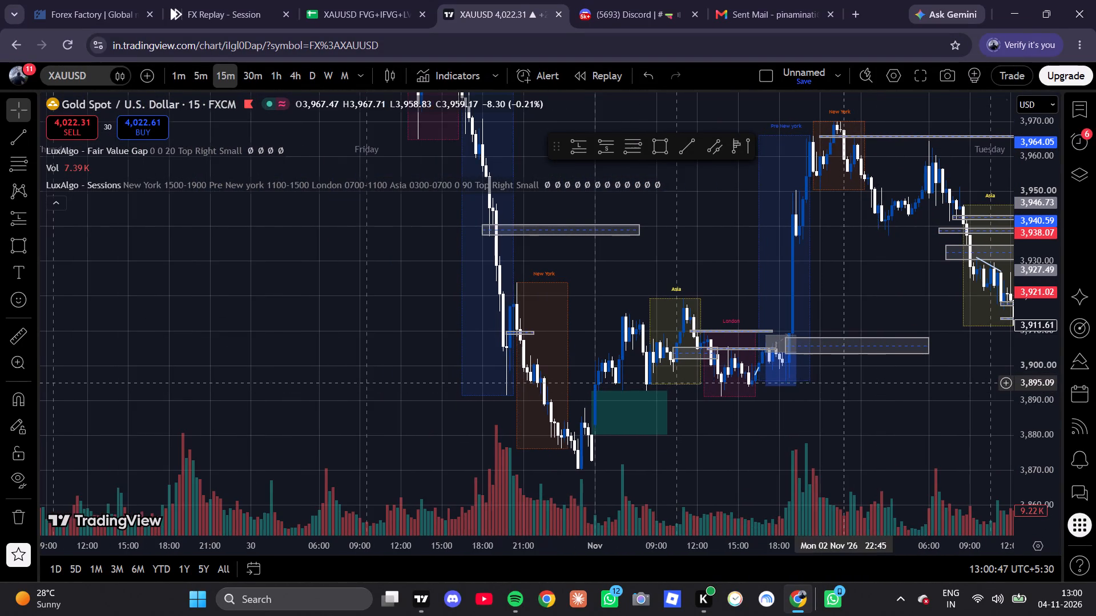
{"action": "left_click_drag", "start_coordinate": [775, 383], "coordinate": [530, 390]}
Raise the target of the short position in Tuesday's London session to about 3,902.
{"action": "left_click_drag", "start_coordinate": [712, 384], "coordinate": [712, 383]}
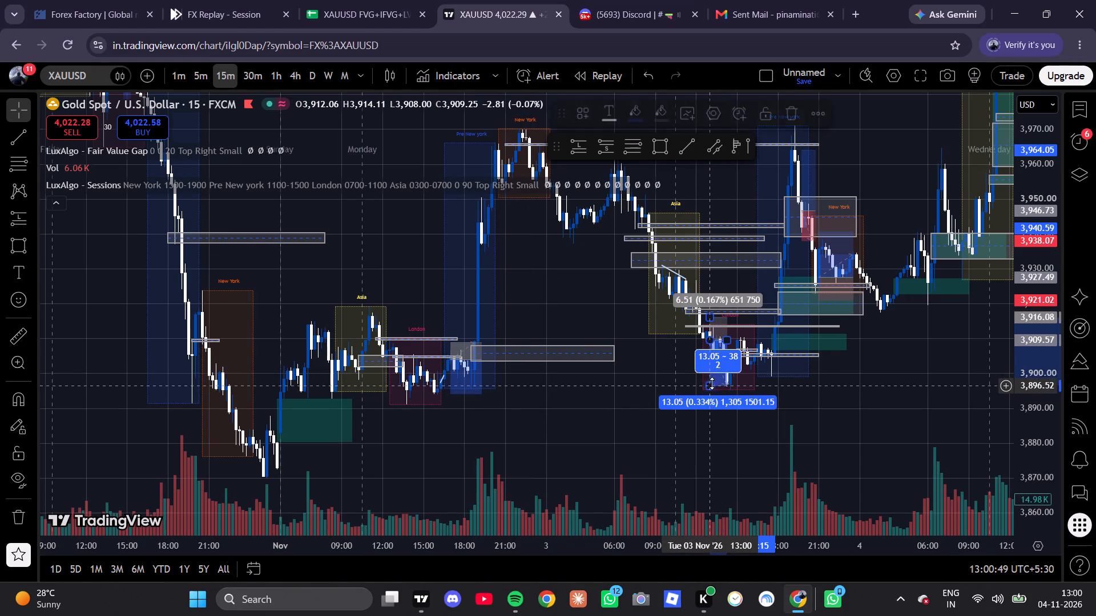
{"action": "left_click_drag", "start_coordinate": [712, 383], "coordinate": [738, 366]}
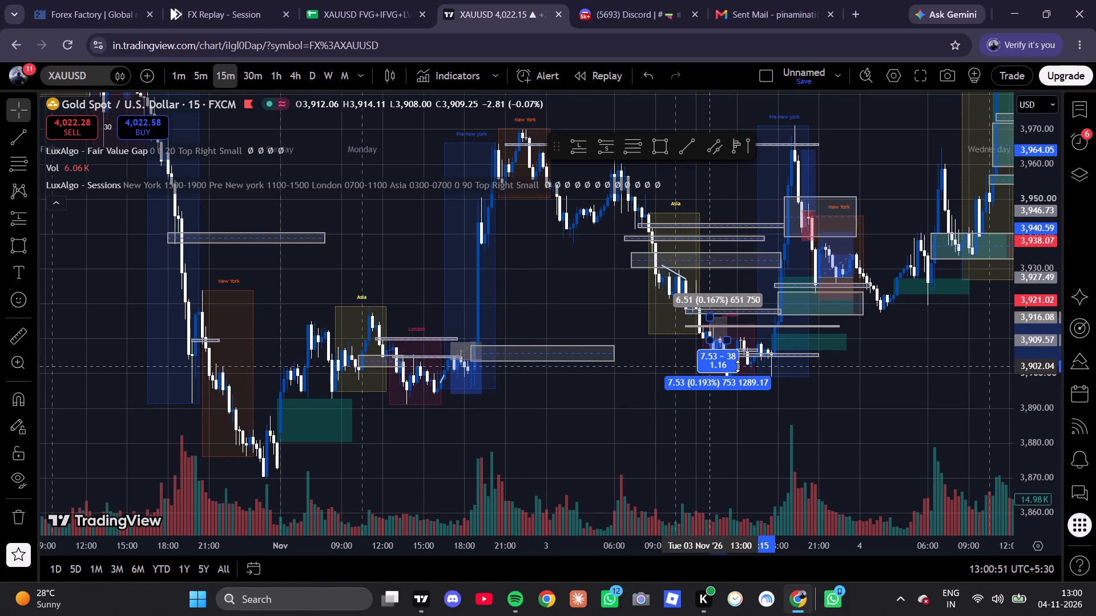
{"action": "left_click_drag", "start_coordinate": [738, 366], "coordinate": [740, 368]}
{"action": "left_click", "coordinate": [835, 415]}
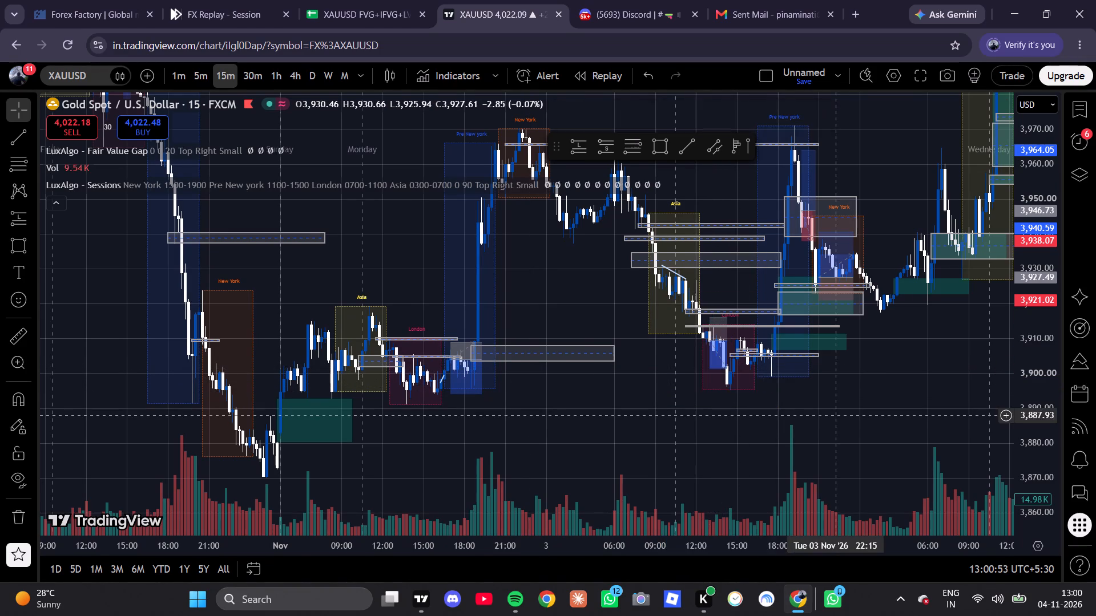
Examine Monday's and Tuesday's sessions and their marked zones on the 15-minute chart again.
{"action": "scroll", "coordinate": [827, 422], "scroll_direction": "up", "scroll_amount": 2}
{"action": "left_click_drag", "start_coordinate": [858, 422], "coordinate": [763, 500]}
{"action": "scroll", "coordinate": [746, 467], "scroll_direction": "up", "scroll_amount": 1}
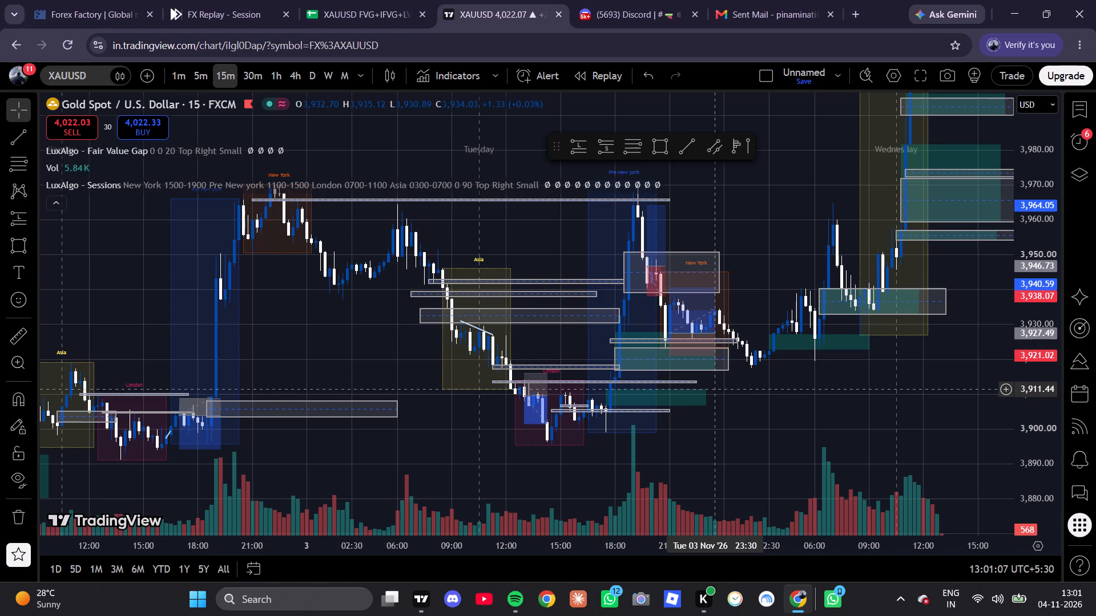
{"action": "scroll", "coordinate": [747, 414], "scroll_direction": "down", "scroll_amount": 2}
{"action": "left_click_drag", "start_coordinate": [540, 457], "coordinate": [905, 354]}
{"action": "left_click", "coordinate": [906, 354]}
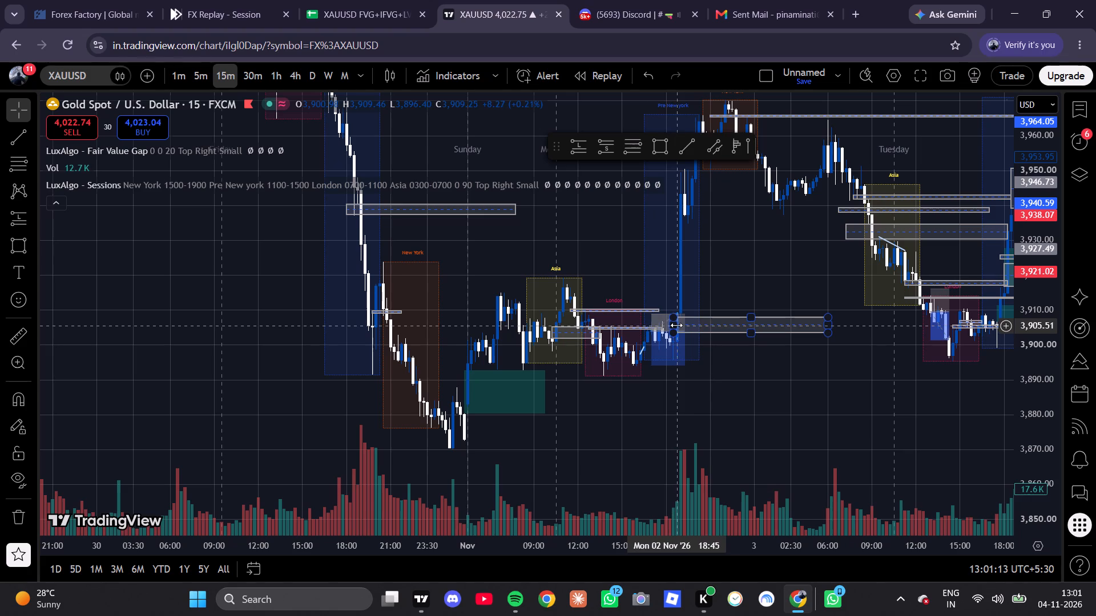
{"action": "left_click", "coordinate": [922, 455]}
{"action": "left_click_drag", "start_coordinate": [921, 455], "coordinate": [704, 436]}
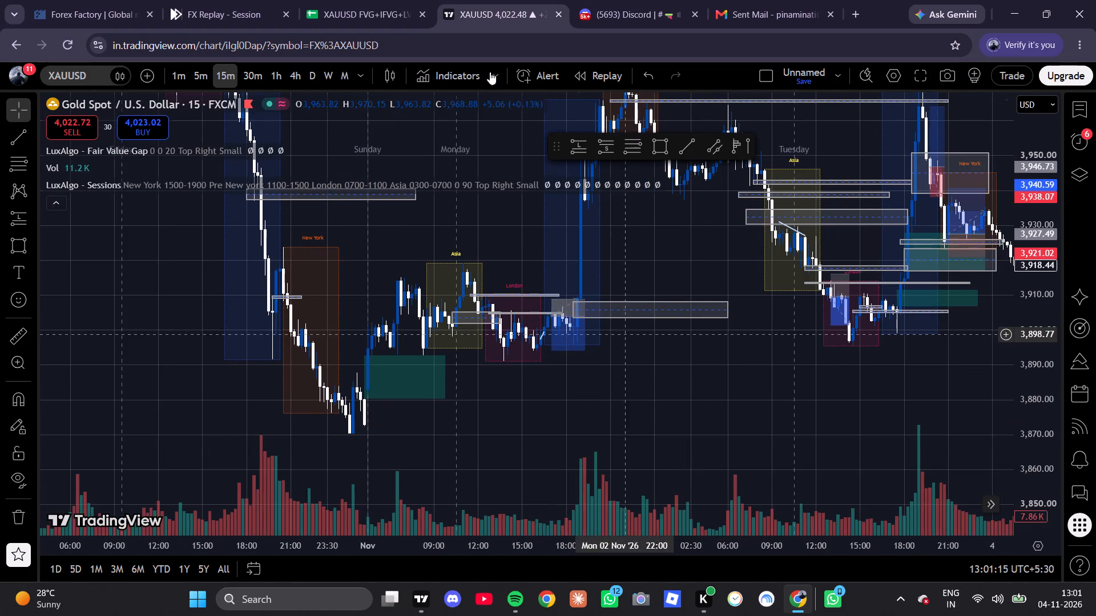
Switch to Forex Factory and set the calendar's date range to Jan 1 – Jan 31, 2023.
{"action": "left_click", "coordinate": [350, 0]}
{"action": "left_click", "coordinate": [202, 0]}
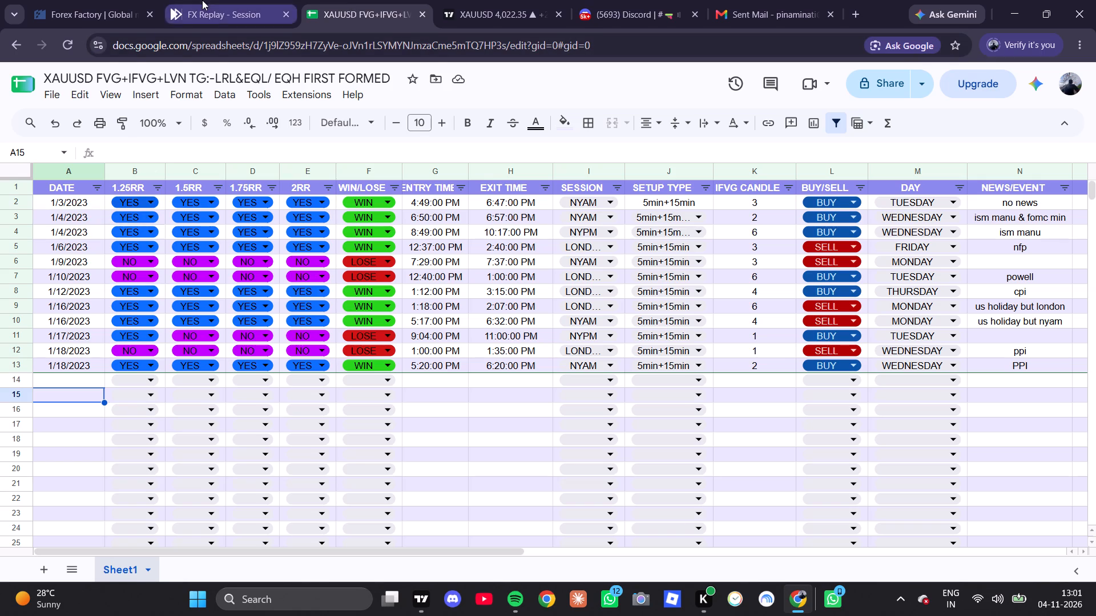
{"action": "left_click", "coordinate": [158, 0]}
{"action": "left_click", "coordinate": [257, 354]}
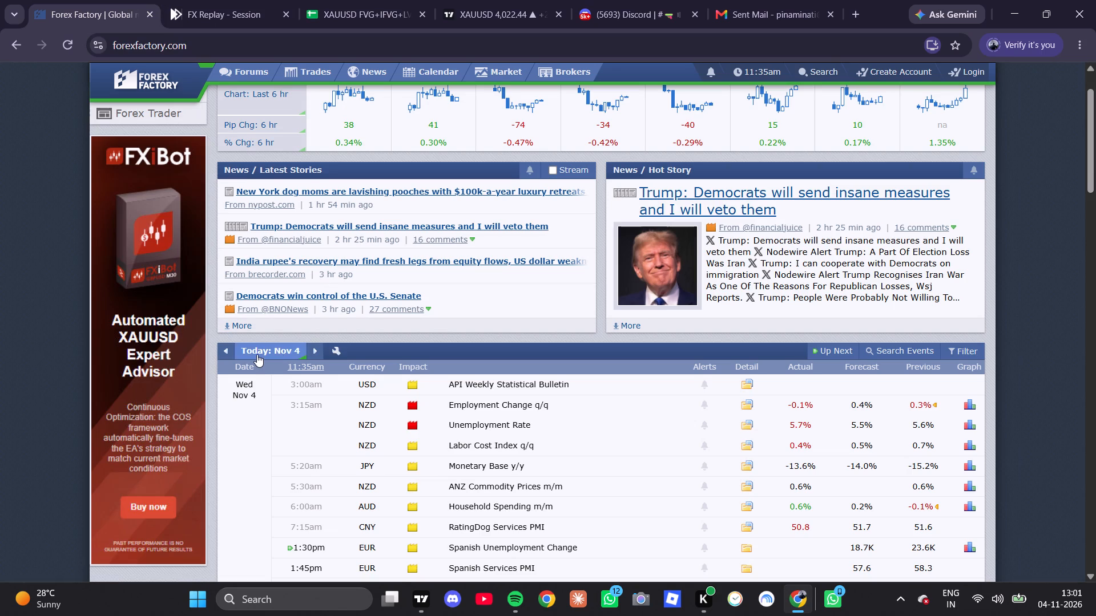
{"action": "triple_click", "coordinate": [241, 418]}
{"action": "left_click", "coordinate": [241, 418]}
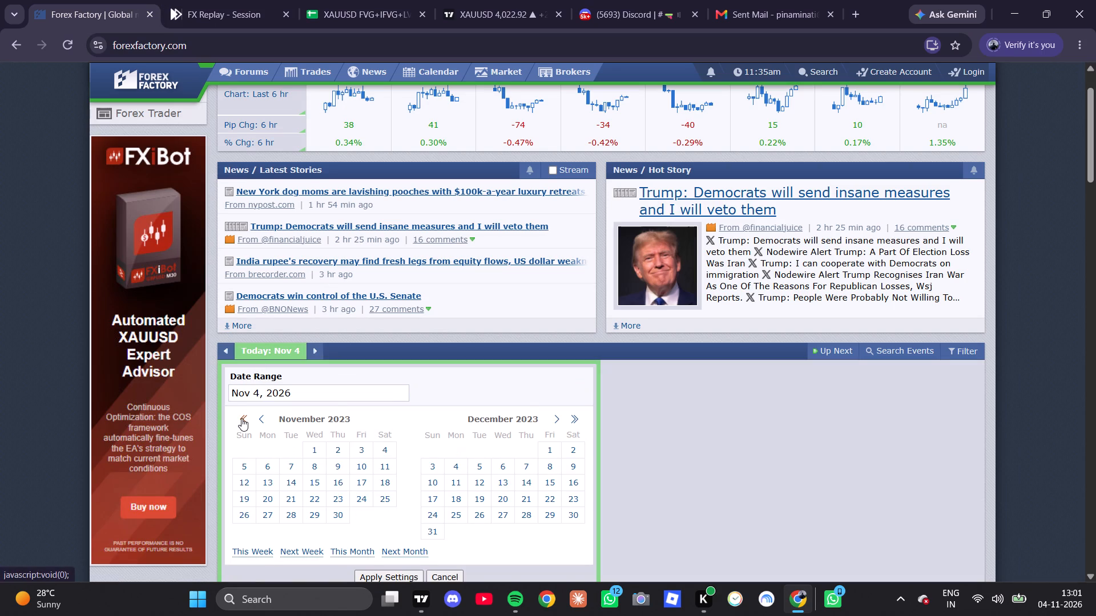
{"action": "double_click", "coordinate": [561, 419]}
{"action": "left_click", "coordinate": [559, 420]}
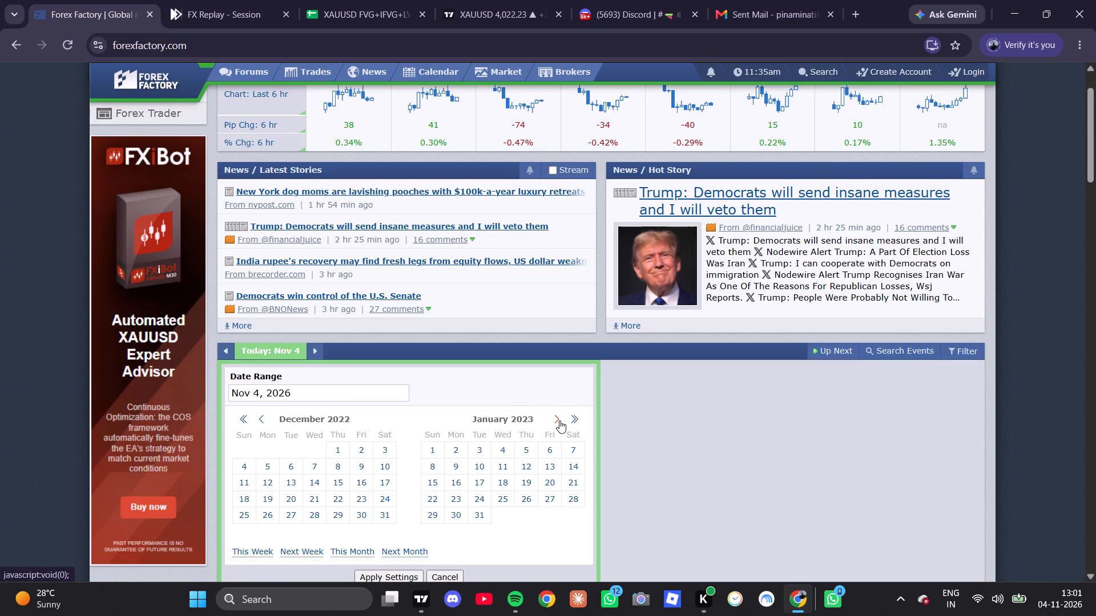
{"action": "left_click", "coordinate": [232, 444]}
{"action": "left_click", "coordinate": [295, 514]}
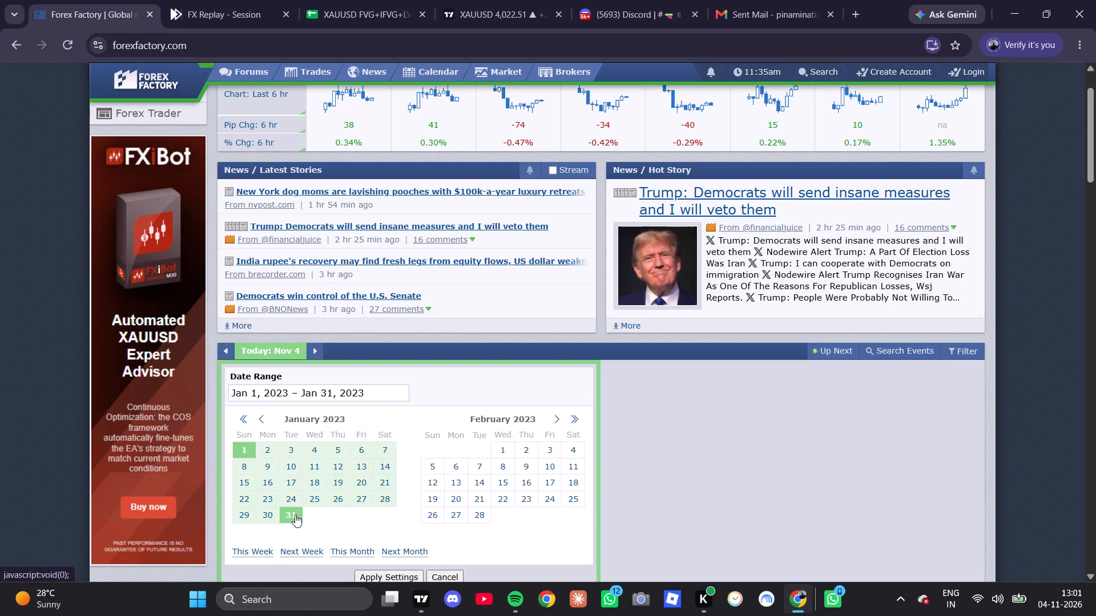
{"action": "left_click", "coordinate": [385, 569]}
{"action": "left_click", "coordinate": [382, 577]}
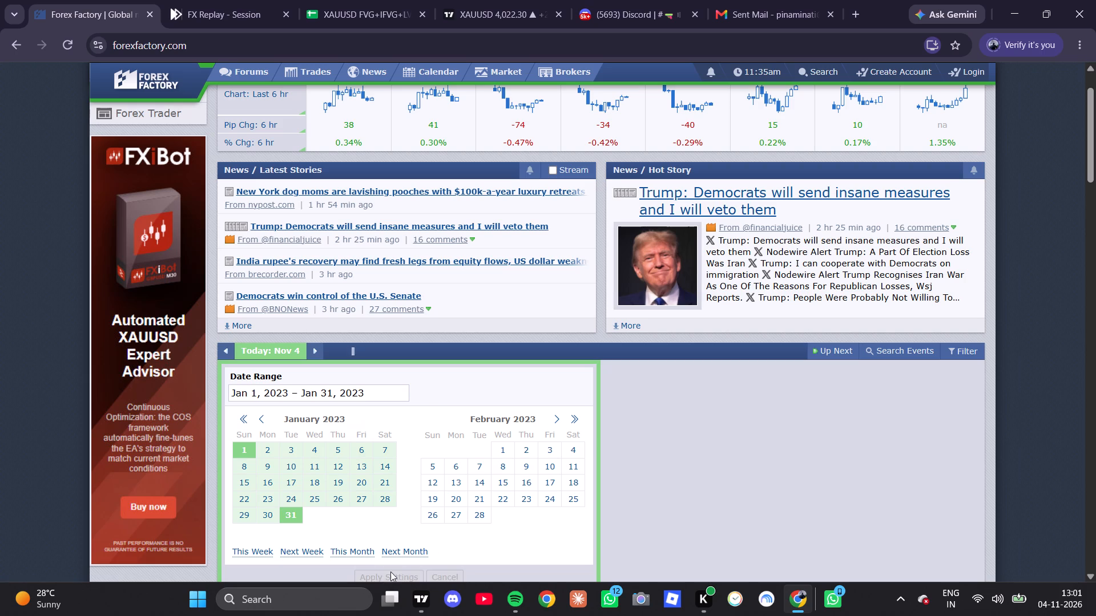
Look through the January 2023 calendar for the news events of Thursday, Jan 19.
{"action": "scroll", "coordinate": [577, 368], "scroll_direction": "down", "scroll_amount": 17}
{"action": "scroll", "coordinate": [563, 375], "scroll_direction": "up", "scroll_amount": 1}
{"action": "scroll", "coordinate": [563, 375], "scroll_direction": "down", "scroll_amount": 2}
{"action": "scroll", "coordinate": [563, 375], "scroll_direction": "up", "scroll_amount": 1}
{"action": "scroll", "coordinate": [563, 375], "scroll_direction": "down", "scroll_amount": 5}
{"action": "scroll", "coordinate": [565, 371], "scroll_direction": "up", "scroll_amount": 1}
{"action": "scroll", "coordinate": [565, 371], "scroll_direction": "down", "scroll_amount": 13}
{"action": "scroll", "coordinate": [602, 325], "scroll_direction": "up", "scroll_amount": 1}
{"action": "scroll", "coordinate": [603, 324], "scroll_direction": "down", "scroll_amount": 8}
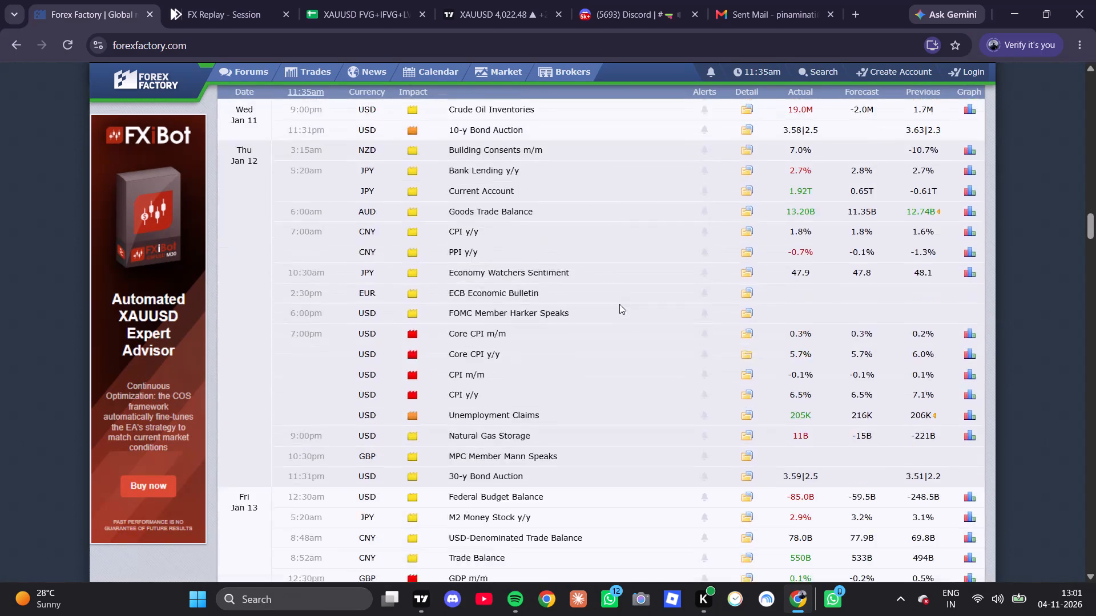
{"action": "scroll", "coordinate": [619, 304], "scroll_direction": "down", "scroll_amount": 7}
{"action": "scroll", "coordinate": [610, 316], "scroll_direction": "up", "scroll_amount": 1}
{"action": "scroll", "coordinate": [608, 321], "scroll_direction": "down", "scroll_amount": 6}
{"action": "scroll", "coordinate": [568, 382], "scroll_direction": "down", "scroll_amount": 4}
{"action": "scroll", "coordinate": [419, 309], "scroll_direction": "down", "scroll_amount": 5}
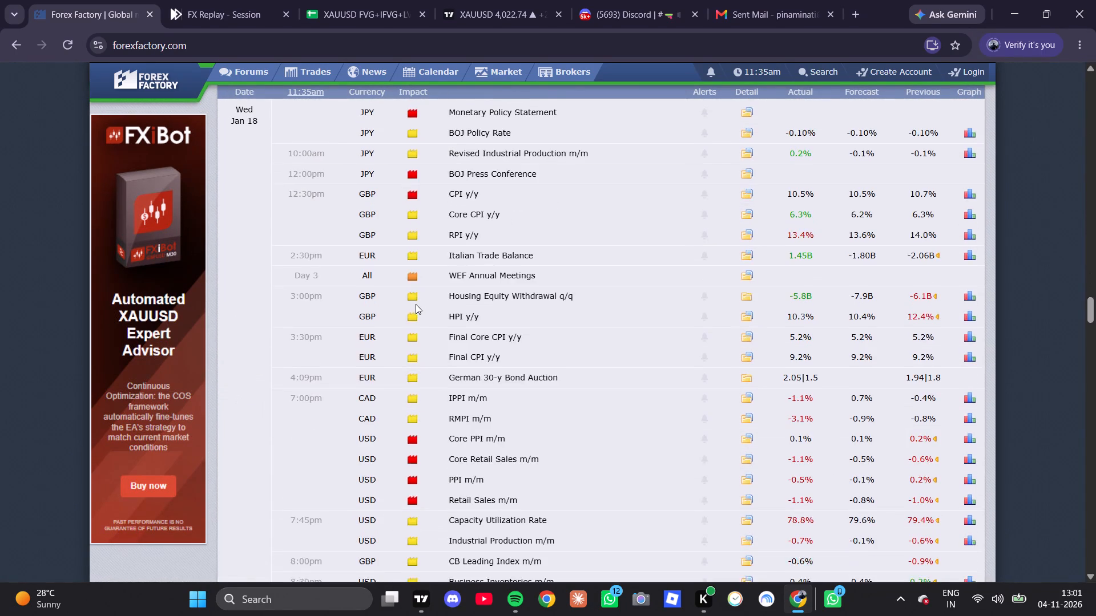
{"action": "scroll", "coordinate": [414, 303], "scroll_direction": "down", "scroll_amount": 4}
{"action": "scroll", "coordinate": [312, 389], "scroll_direction": "down", "scroll_amount": 4}
{"action": "scroll", "coordinate": [321, 322], "scroll_direction": "down", "scroll_amount": 2}
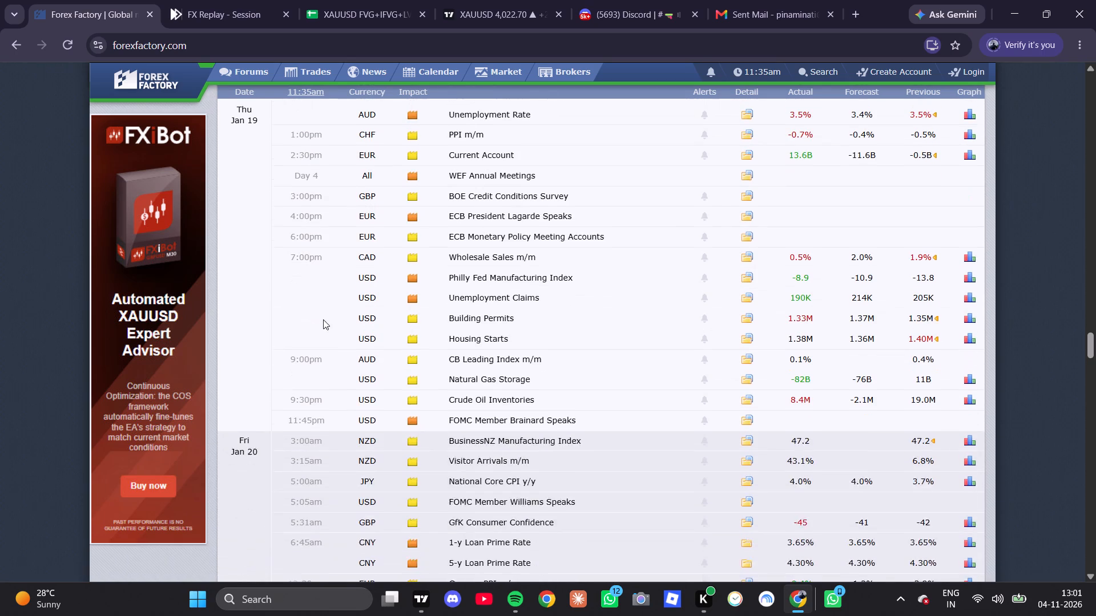
Recheck the trade in FX Replay, and enter the date 1/19/2023 in row 14 of the trade log spreadsheet.
{"action": "left_click", "coordinate": [252, 0]}
{"action": "scroll", "coordinate": [589, 267], "scroll_direction": "up", "scroll_amount": 3}
{"action": "left_click_drag", "start_coordinate": [800, 274], "coordinate": [684, 297]}
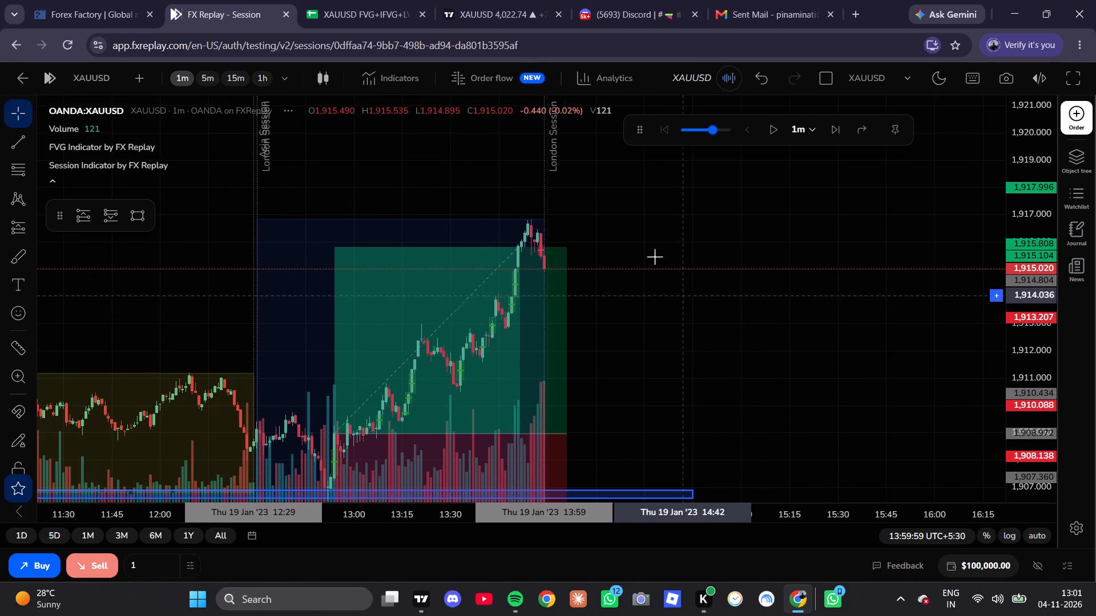
{"action": "left_click", "coordinate": [376, 0]}
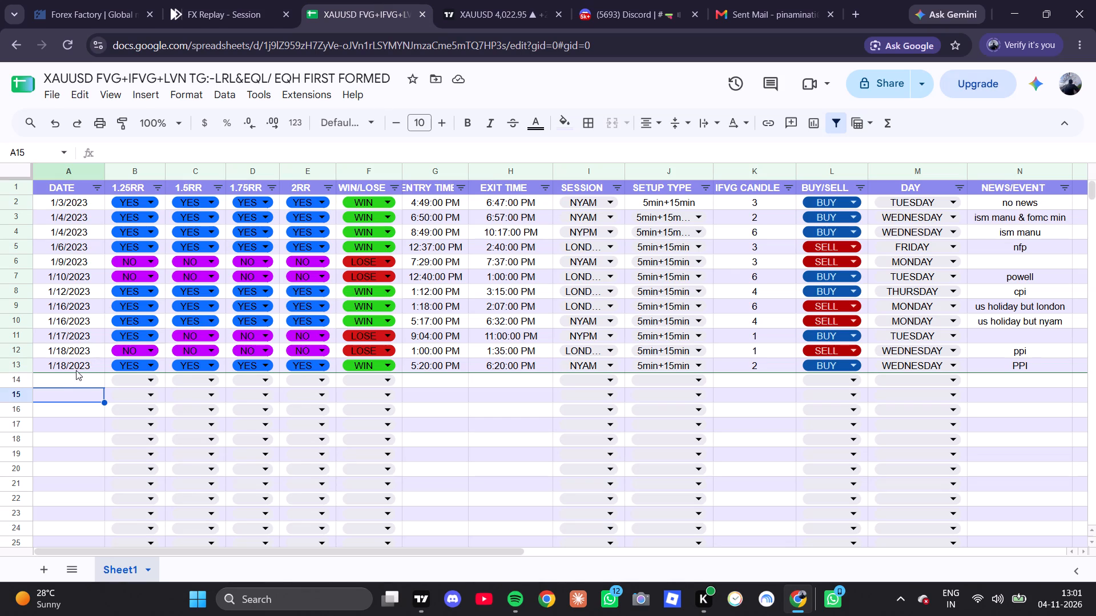
{"action": "left_click", "coordinate": [75, 376]}
{"action": "type", "text": "1/19"}
{"action": "type", "text": "/2023"}
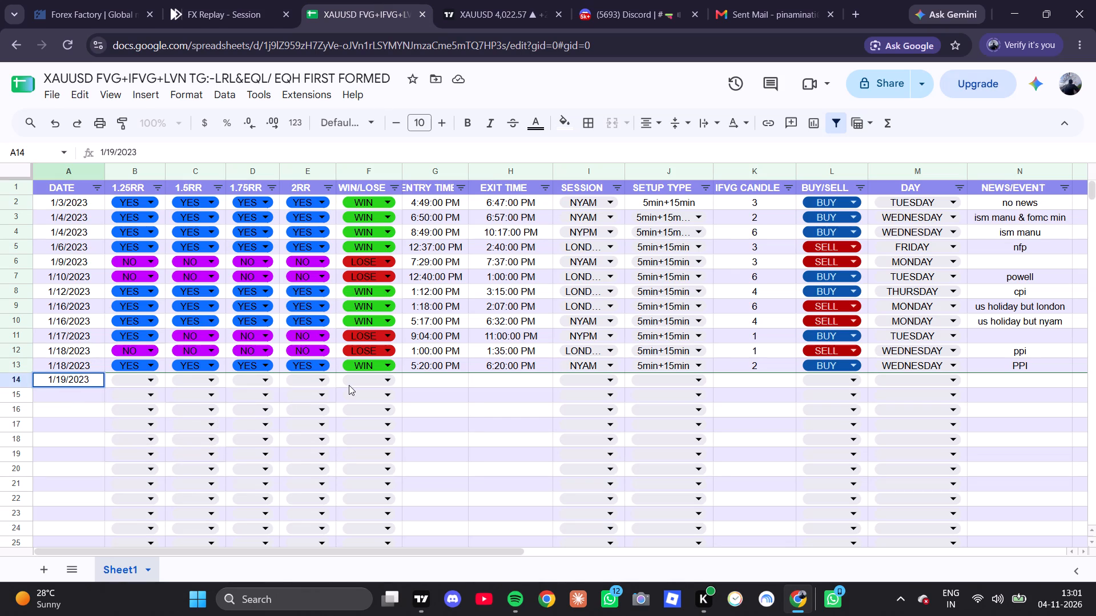
In row 14 of the trade log, set the result to WIN and mark 2RR, 1.75RR, 1.5RR and 1.25RR as YES.
{"action": "left_click", "coordinate": [354, 384]}
{"action": "left_click", "coordinate": [356, 399]}
{"action": "left_click", "coordinate": [312, 380]}
{"action": "left_click", "coordinate": [296, 404]}
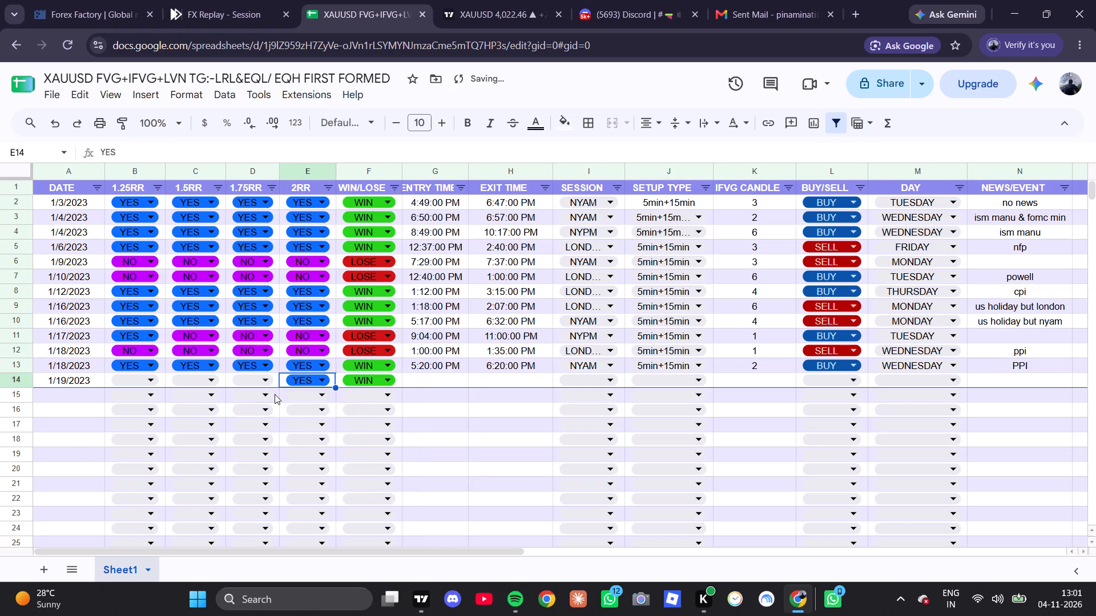
{"action": "left_click", "coordinate": [265, 383]}
{"action": "left_click", "coordinate": [247, 393]}
{"action": "left_click", "coordinate": [203, 378]}
{"action": "left_click", "coordinate": [195, 399]}
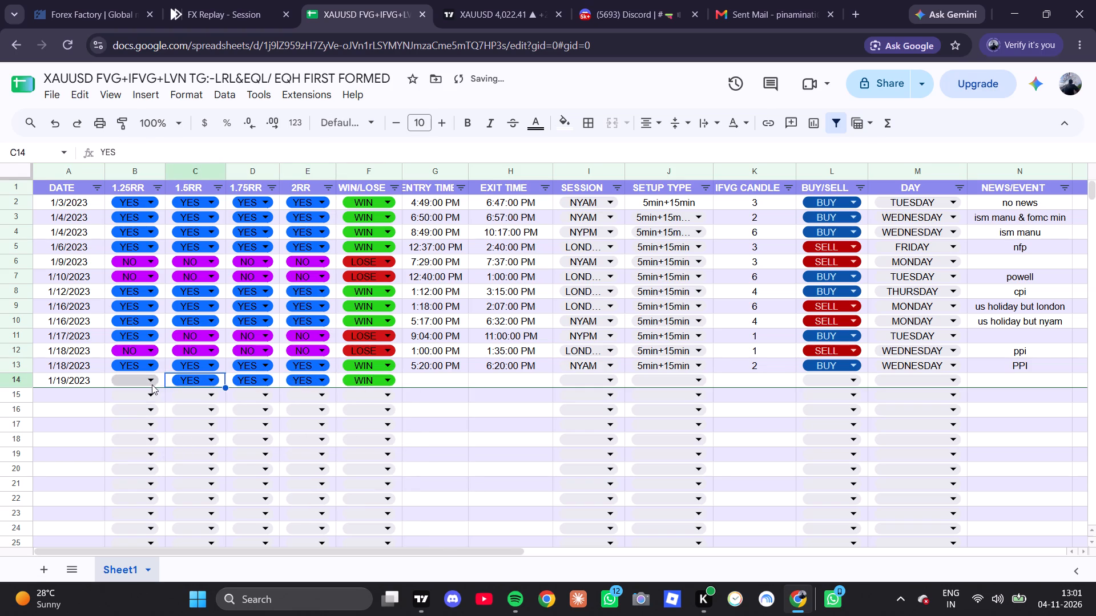
{"action": "left_click", "coordinate": [143, 380]}
{"action": "left_click", "coordinate": [127, 412]}
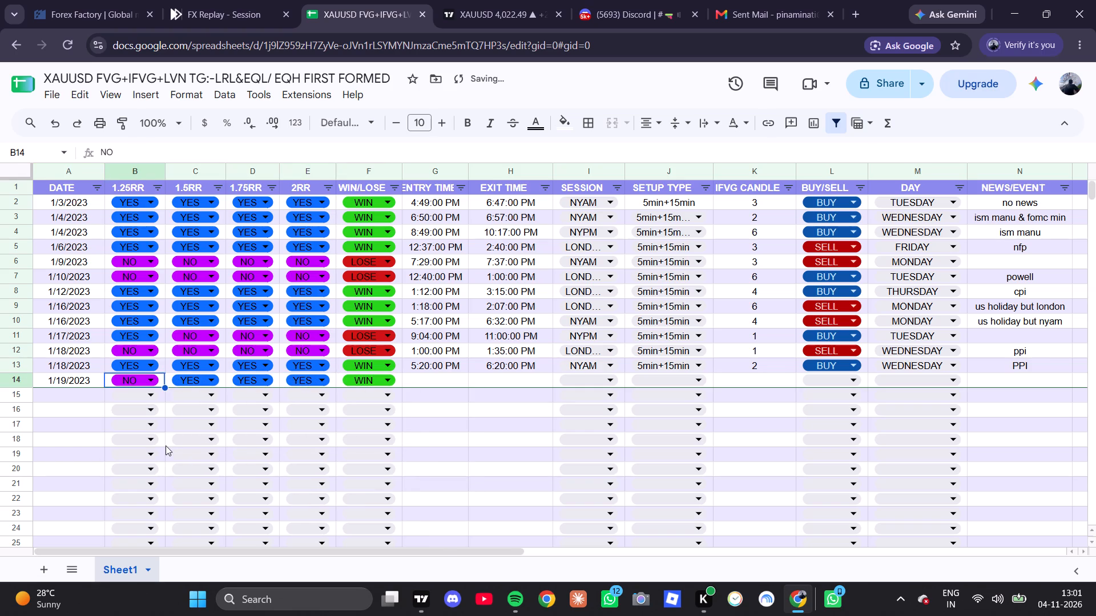
{"action": "left_click", "coordinate": [122, 380]}
{"action": "left_click", "coordinate": [122, 396]}
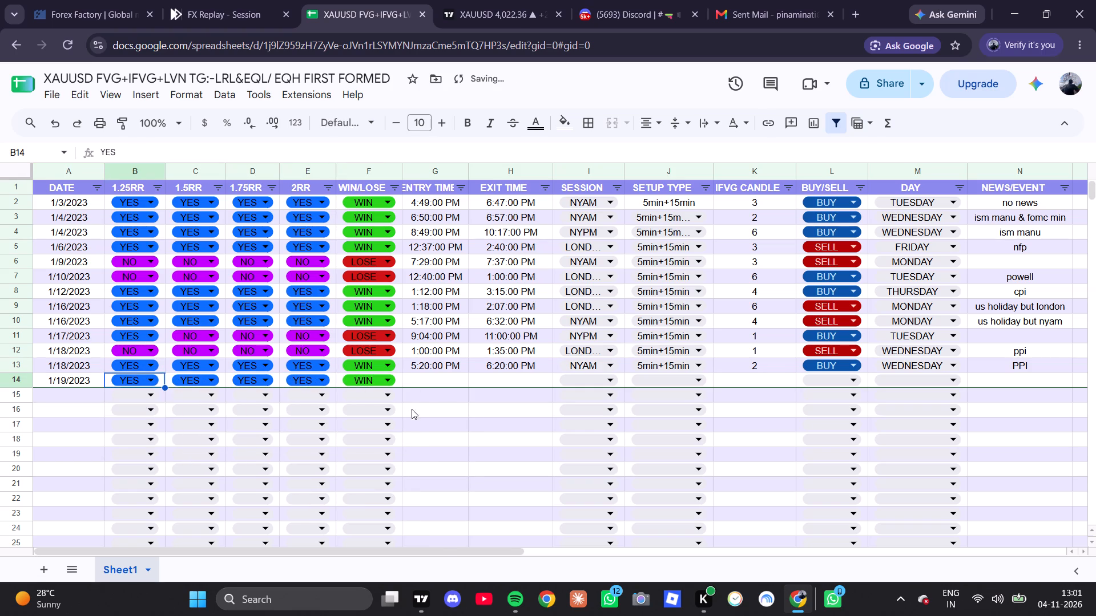
Check the trade's entry candle in FX Replay and enter 12:55 as the entry time in row 14 of the spreadsheet.
{"action": "left_click", "coordinate": [211, 0]}
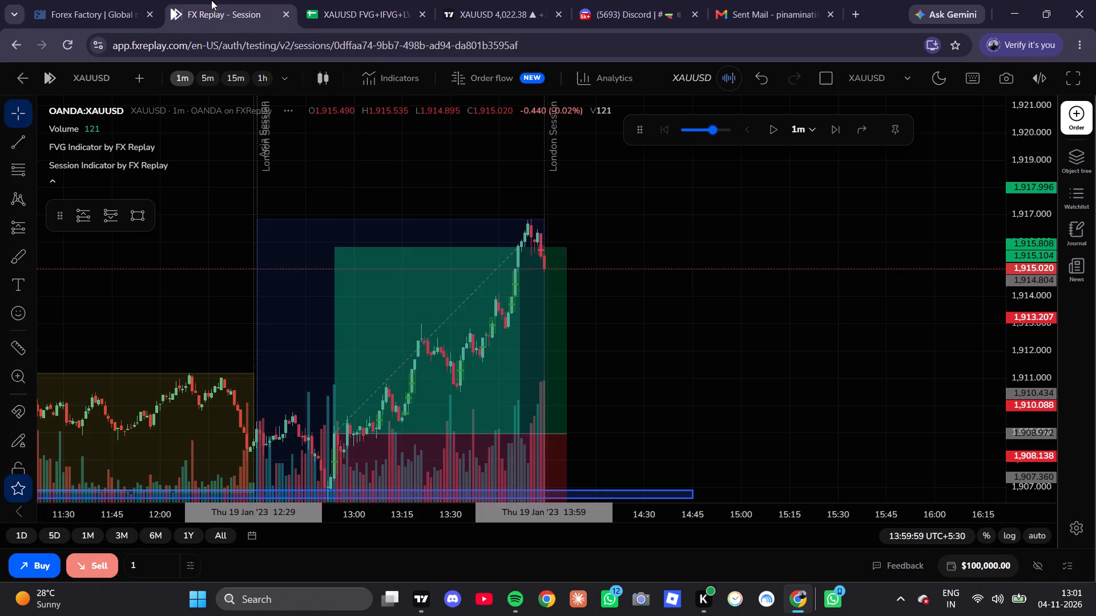
{"action": "left_click_drag", "start_coordinate": [664, 340], "coordinate": [831, 166]}
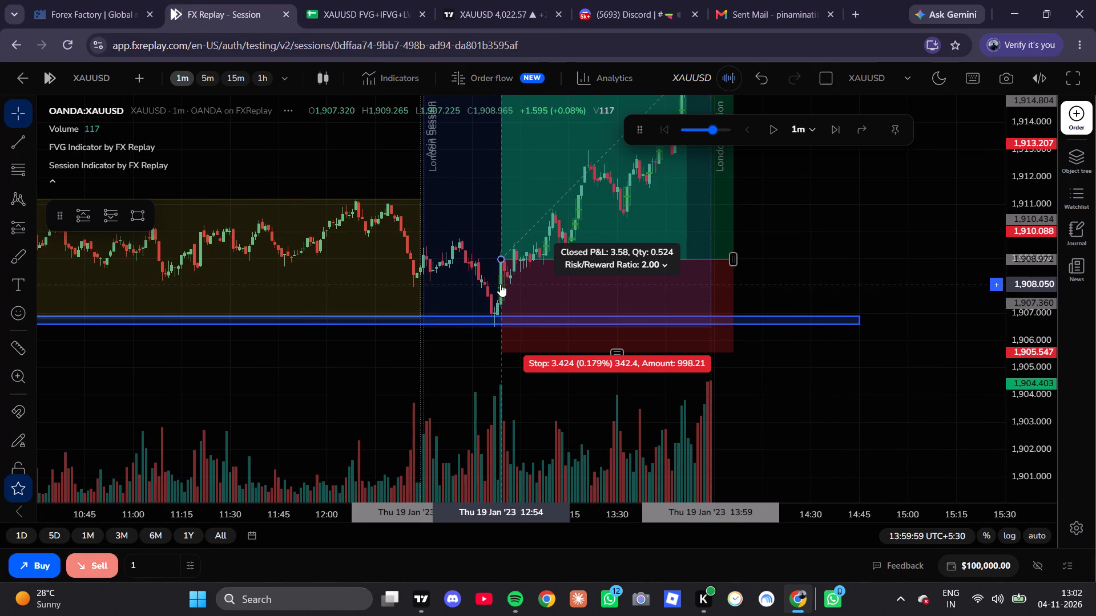
{"action": "left_click", "coordinate": [478, 0]}
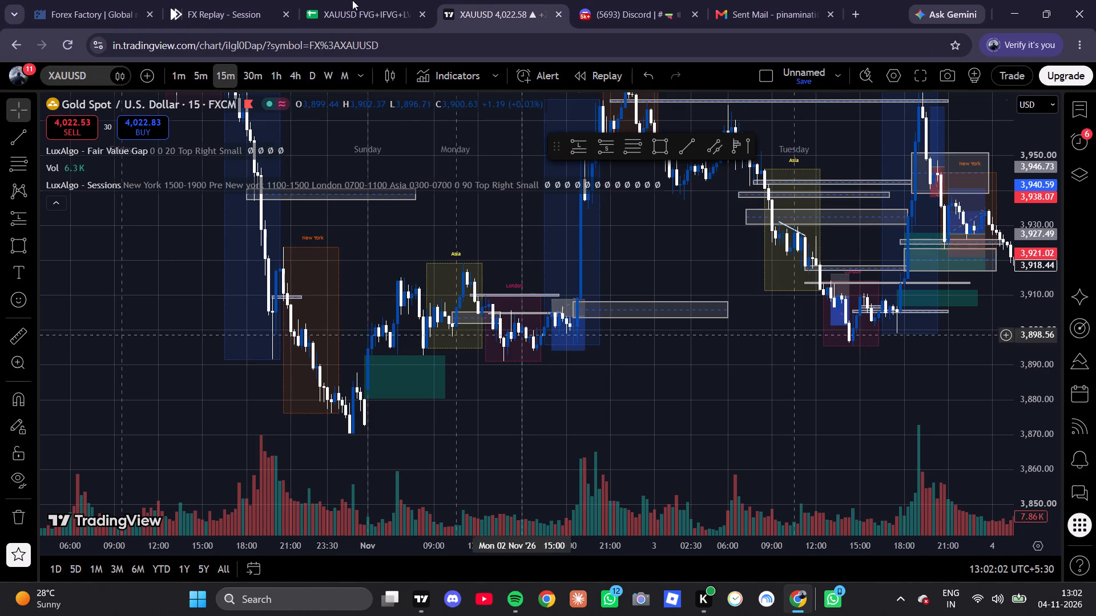
{"action": "left_click", "coordinate": [340, 0]}
{"action": "left_click", "coordinate": [438, 379]}
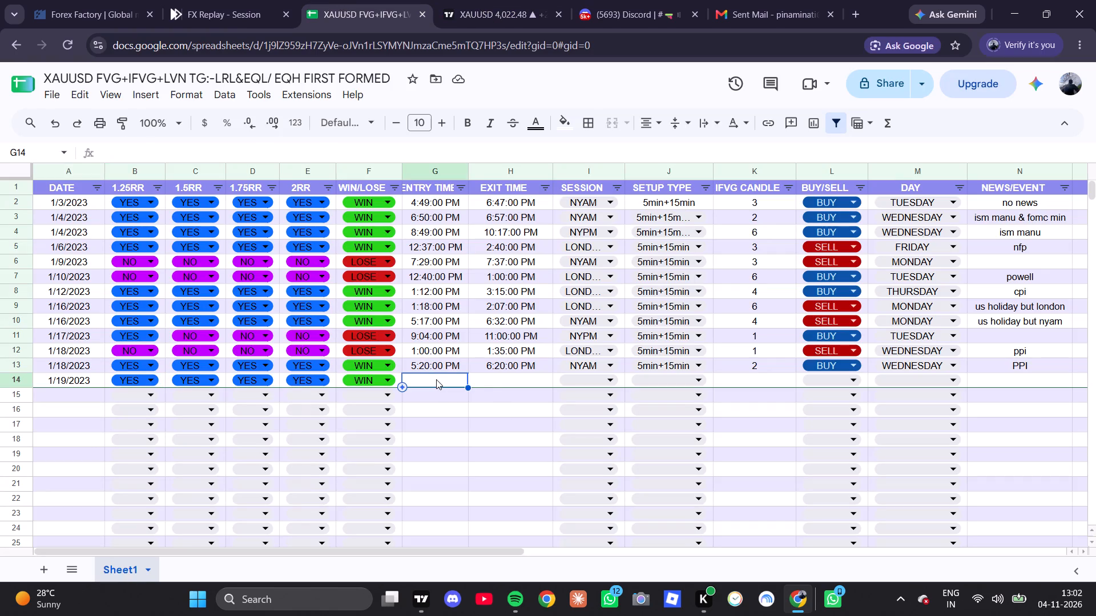
{"action": "type", "text": "12"}
{"action": "key", "text": "shift+colon"}
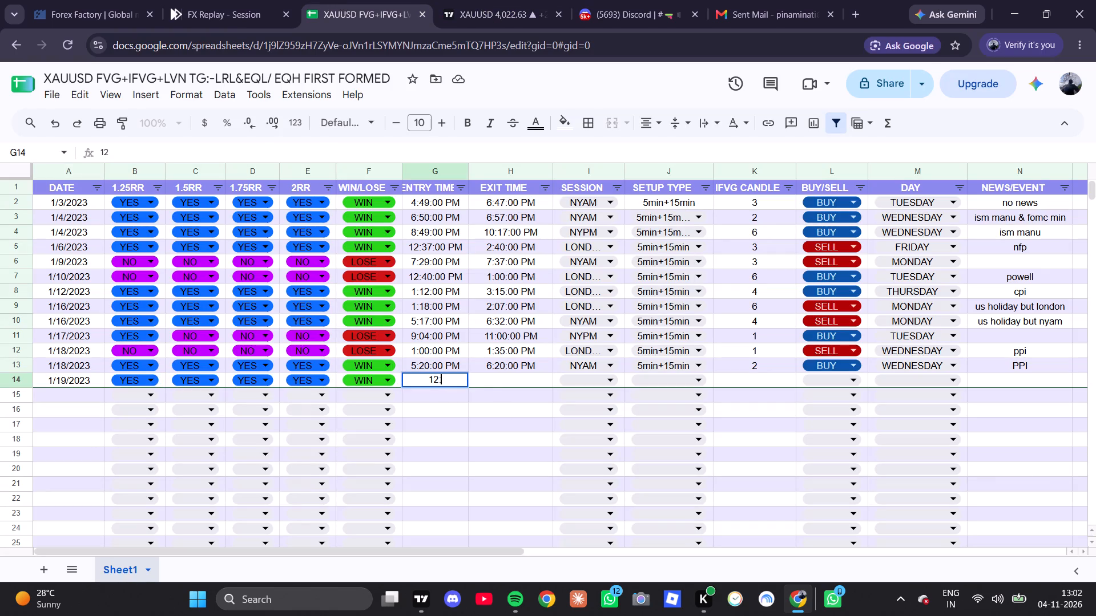
{"action": "type", "text": "55"}
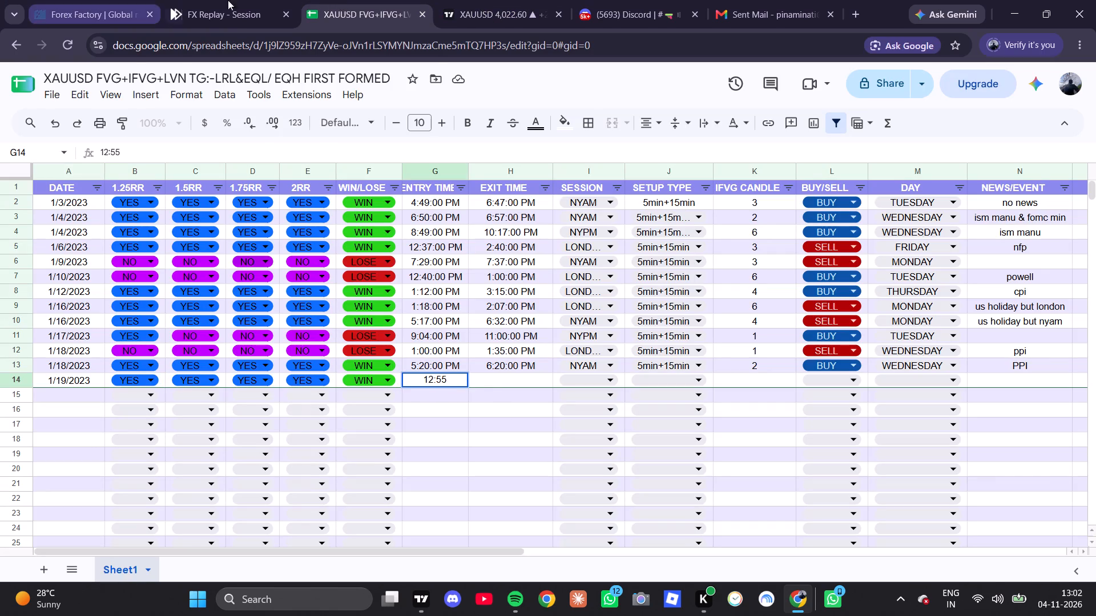
Check where the trade reached its target in FX Replay and enter 13:52 as row 14's exit time.
{"action": "left_click", "coordinate": [238, 0]}
{"action": "left_click_drag", "start_coordinate": [831, 212], "coordinate": [771, 399]}
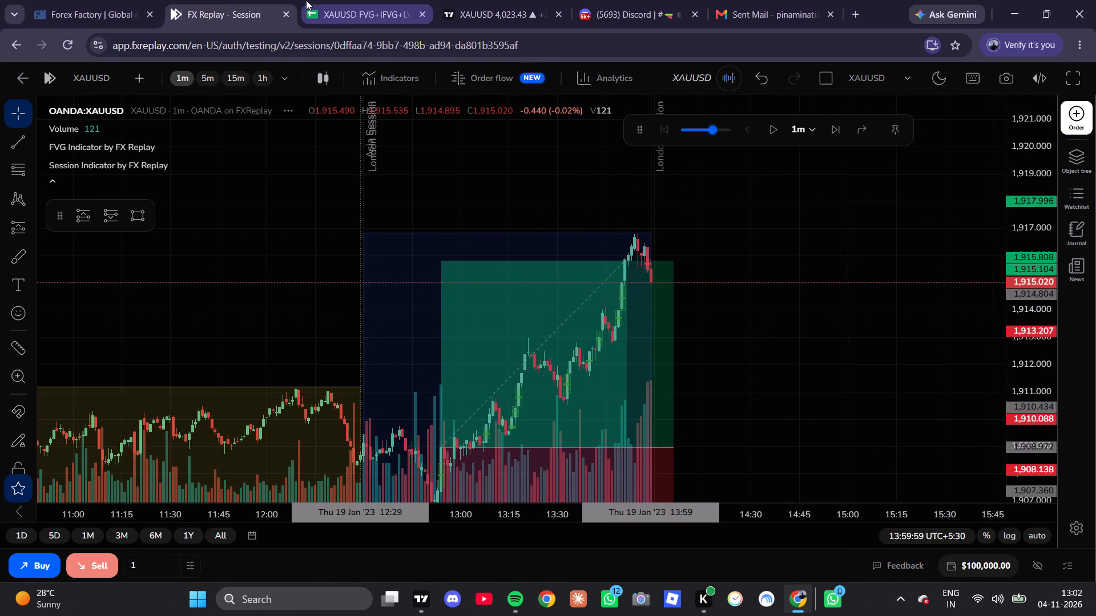
{"action": "left_click", "coordinate": [322, 0]}
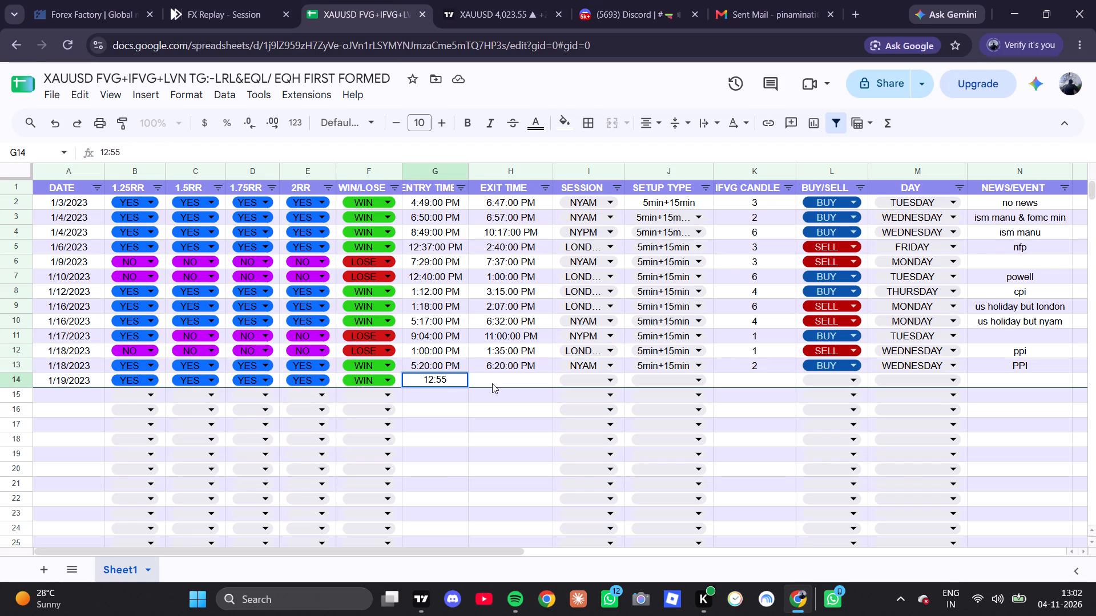
{"action": "left_click", "coordinate": [497, 385]}
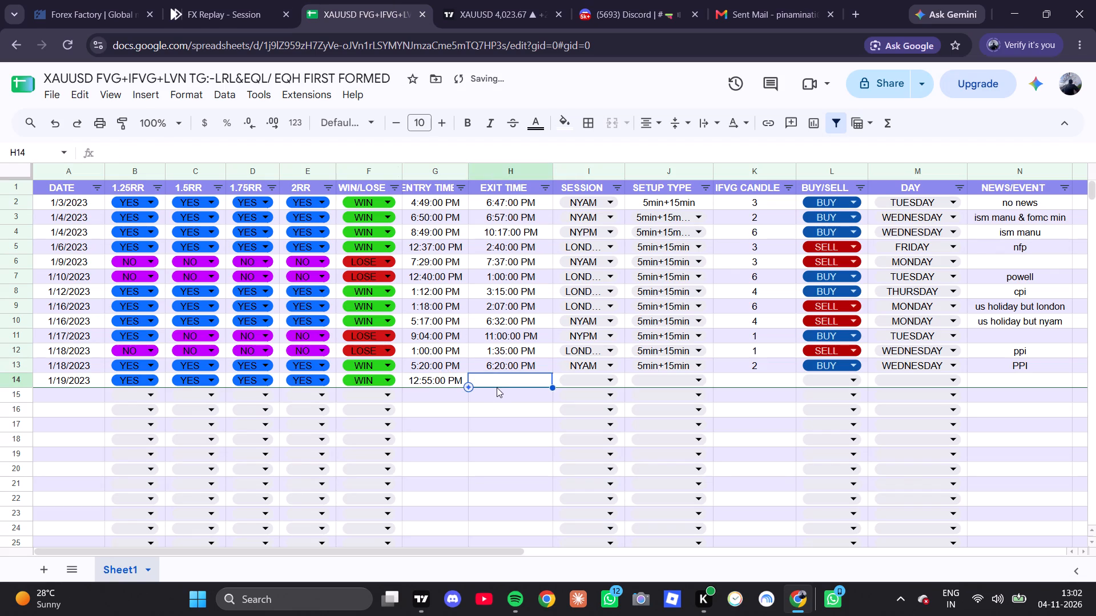
{"action": "type", "text": "13"}
{"action": "key", "text": "shift+colon"}
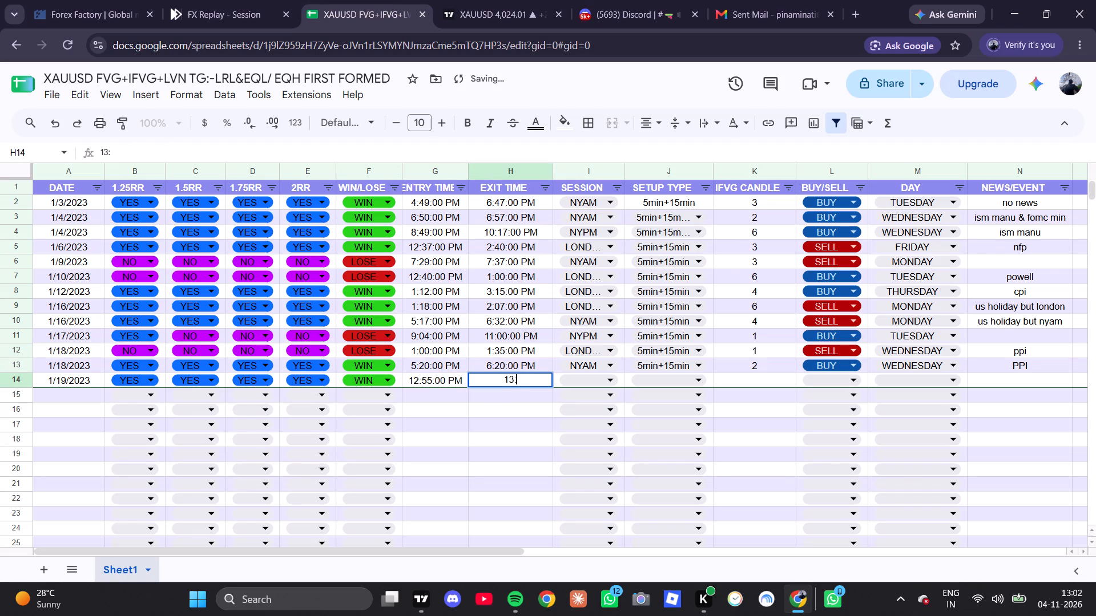
{"action": "type", "text": "53"}
{"action": "key", "text": "BackSpace"}
{"action": "key", "text": "2"}
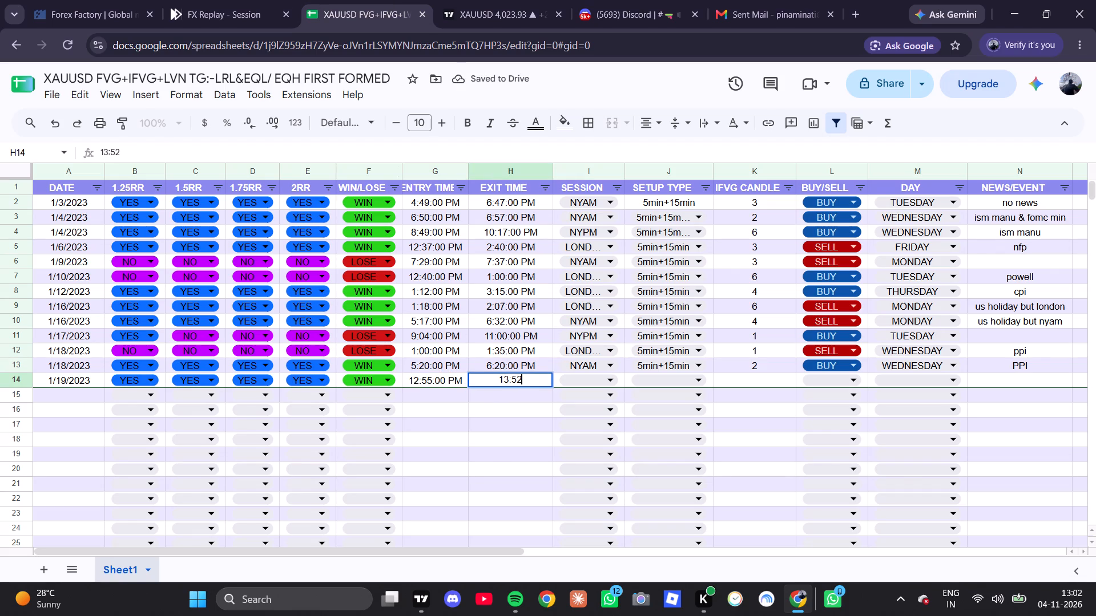
Set row 14's session to LONDON, setup type to 5min+15min and IFVG candle to 2.
{"action": "left_click", "coordinate": [606, 384]}
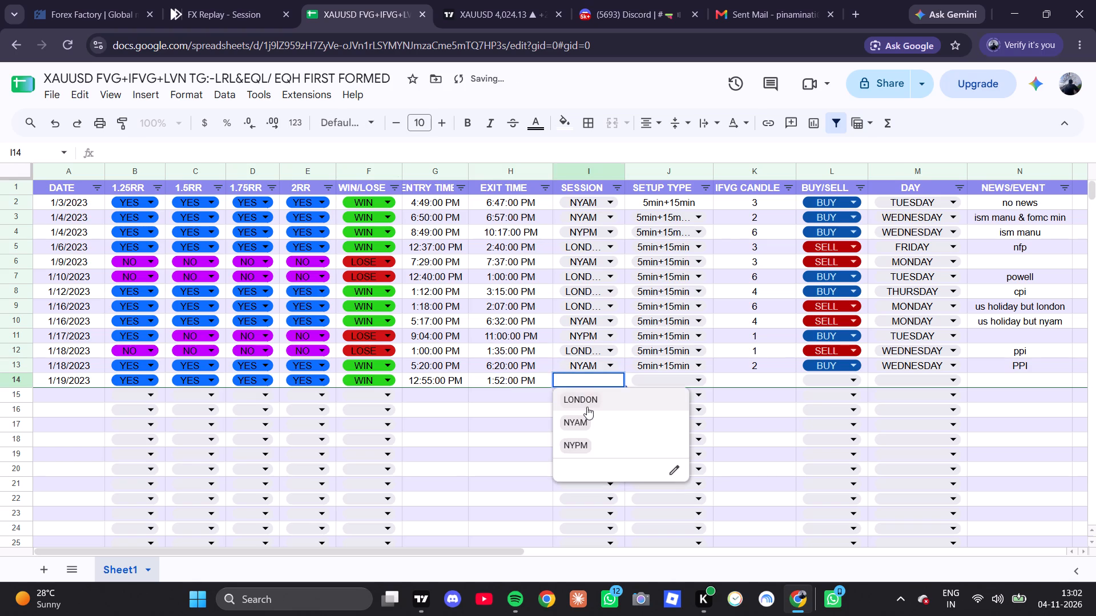
{"action": "left_click", "coordinate": [587, 407]}
{"action": "left_click", "coordinate": [659, 394]}
{"action": "left_click", "coordinate": [663, 386]}
{"action": "left_click", "coordinate": [662, 395]}
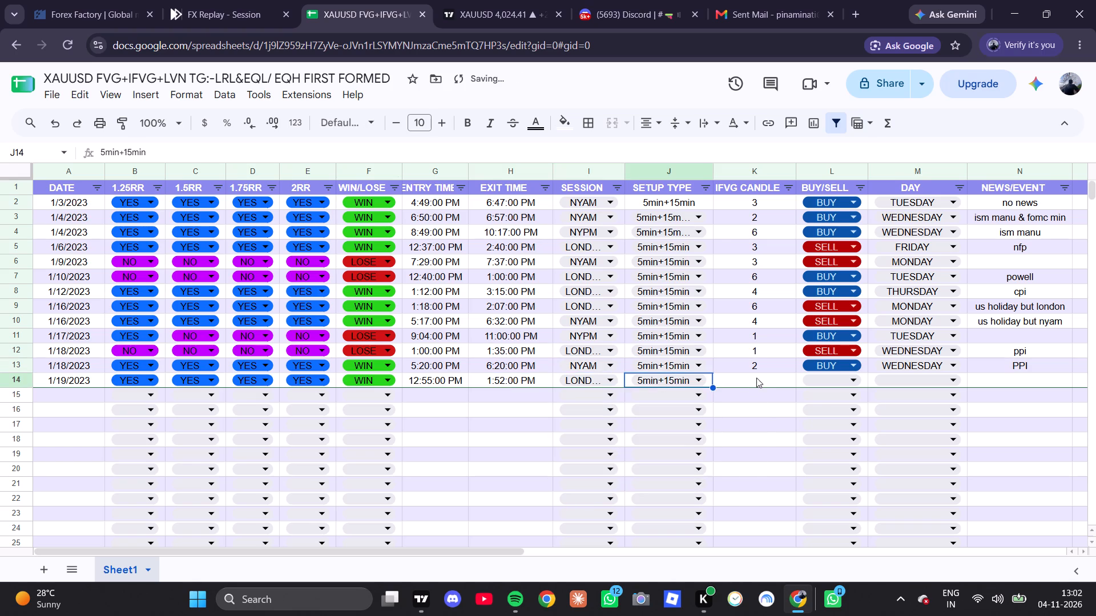
{"action": "left_click", "coordinate": [756, 378]}
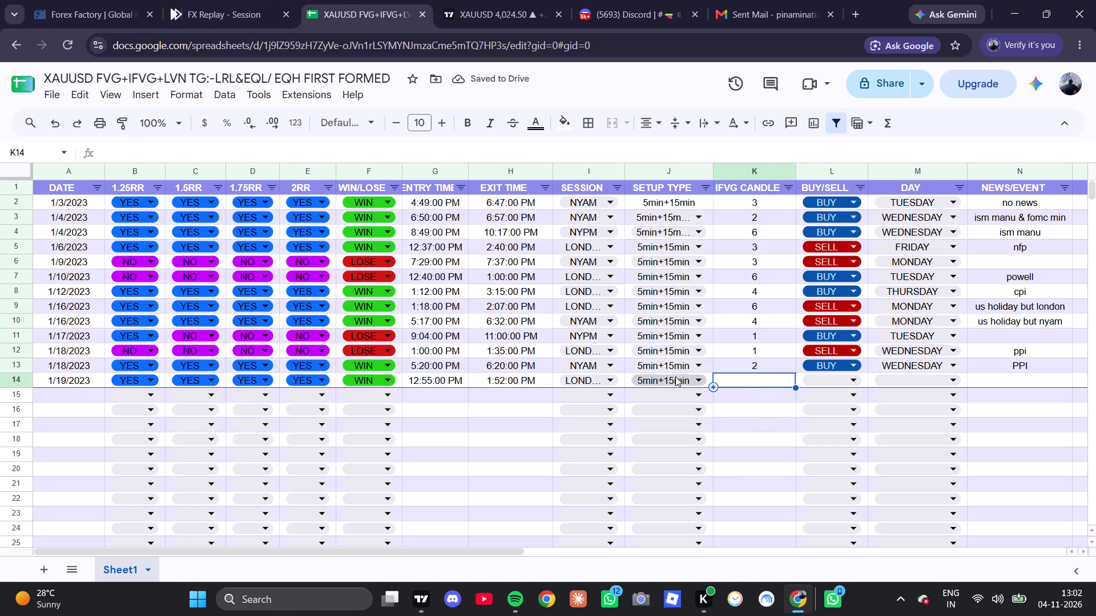
{"action": "key", "text": "2"}
Complete row 14 with direction BUY, day THURSDAY and "no news" as the news/event.
{"action": "left_click", "coordinate": [840, 374]}
{"action": "left_click", "coordinate": [837, 384]}
{"action": "left_click", "coordinate": [836, 392]}
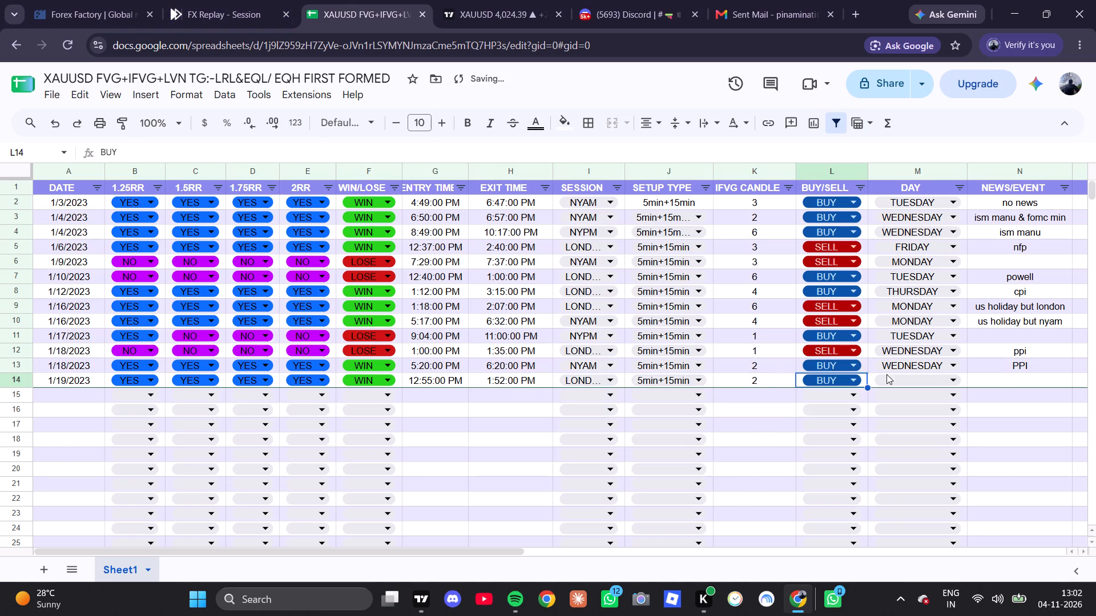
{"action": "left_click", "coordinate": [889, 376]}
{"action": "left_click", "coordinate": [921, 458]}
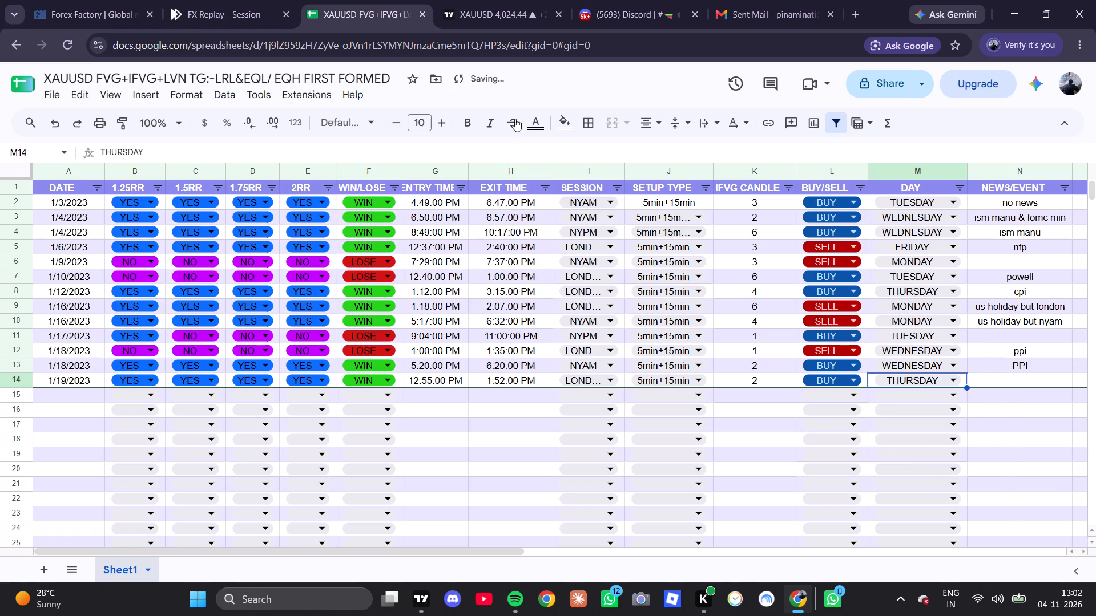
{"action": "left_click", "coordinate": [1042, 386]}
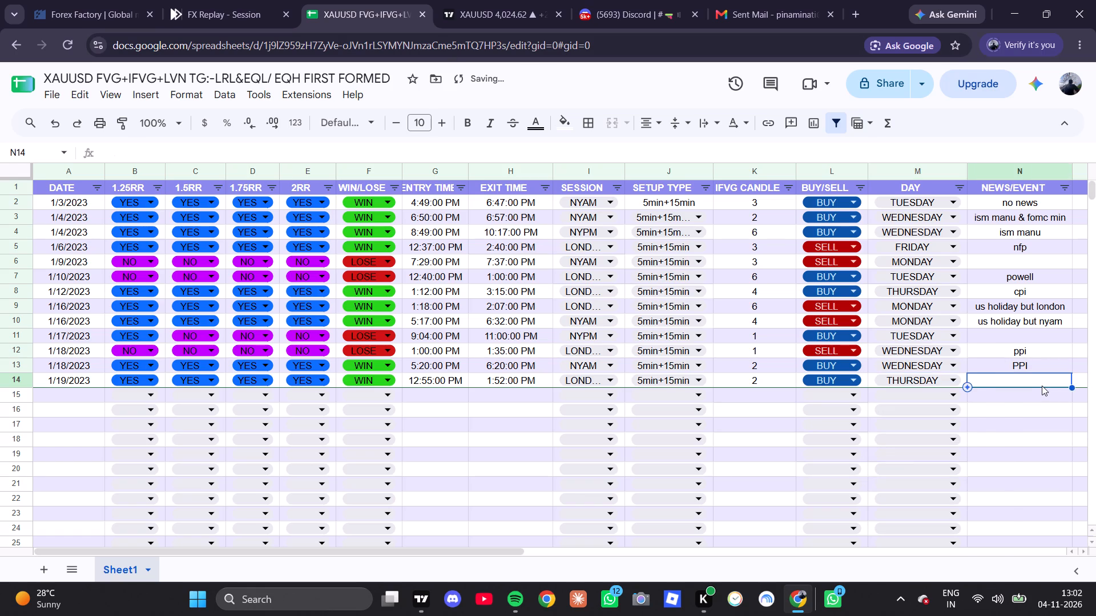
{"action": "type", "text": "no news"}
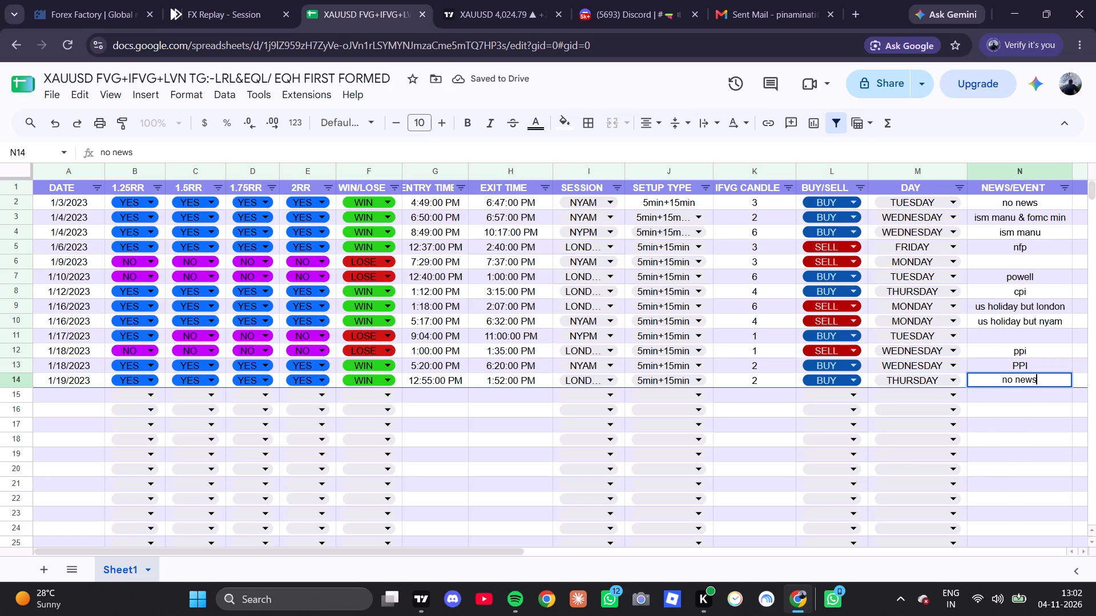
{"action": "left_click", "coordinate": [994, 453]}
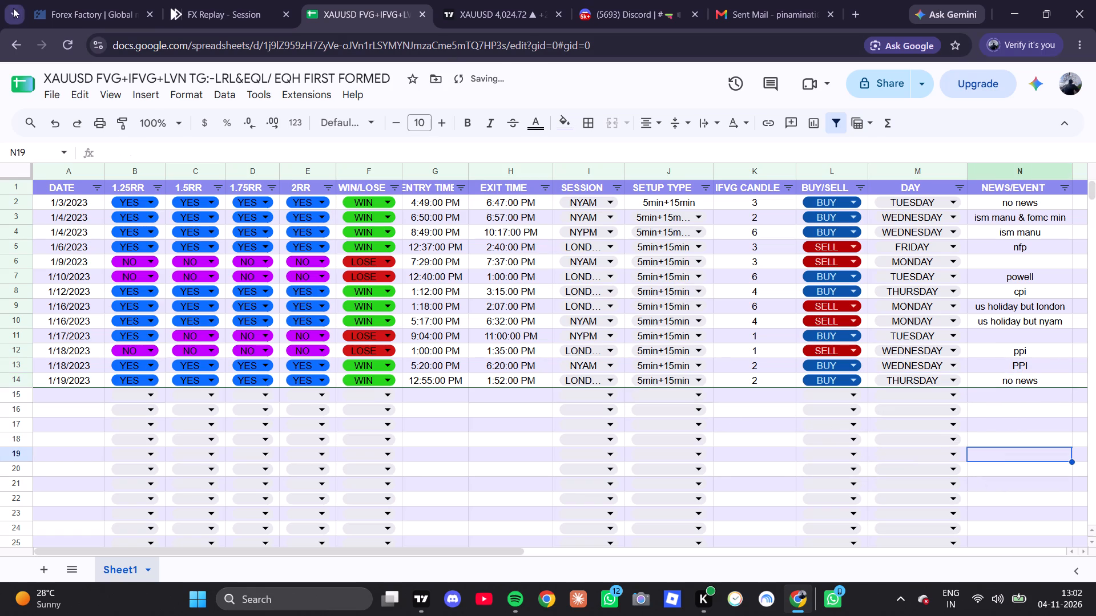
Return to FX Replay and advance the replay on the 5-minute chart to 16:34 on Thursday, 19 January 2023.
{"action": "left_click", "coordinate": [53, 3]}
{"action": "left_click", "coordinate": [235, 0]}
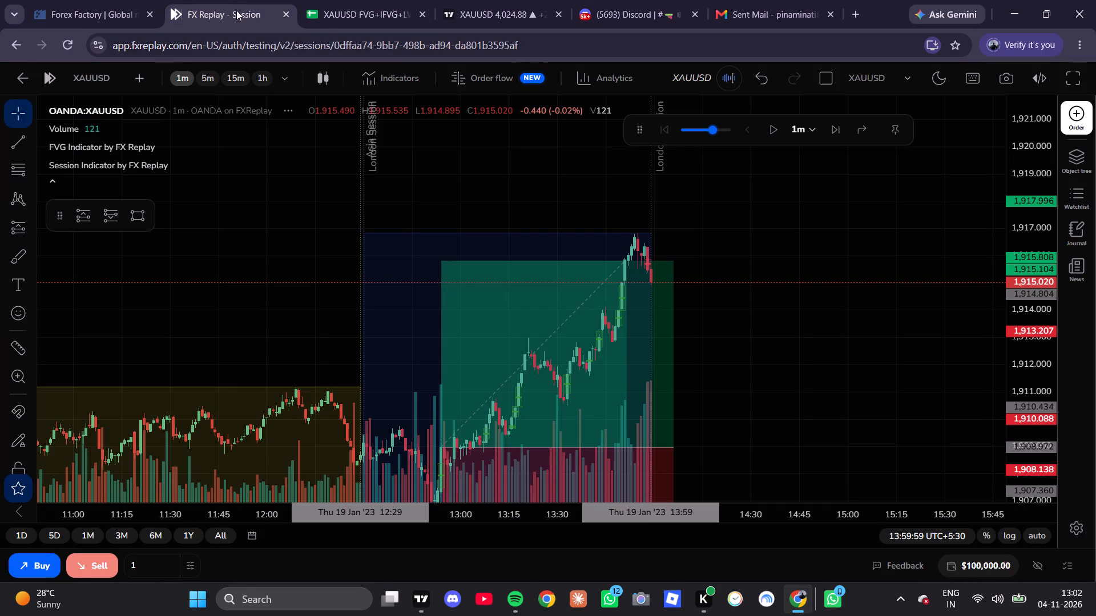
{"action": "left_click_drag", "start_coordinate": [794, 274], "coordinate": [791, 276]}
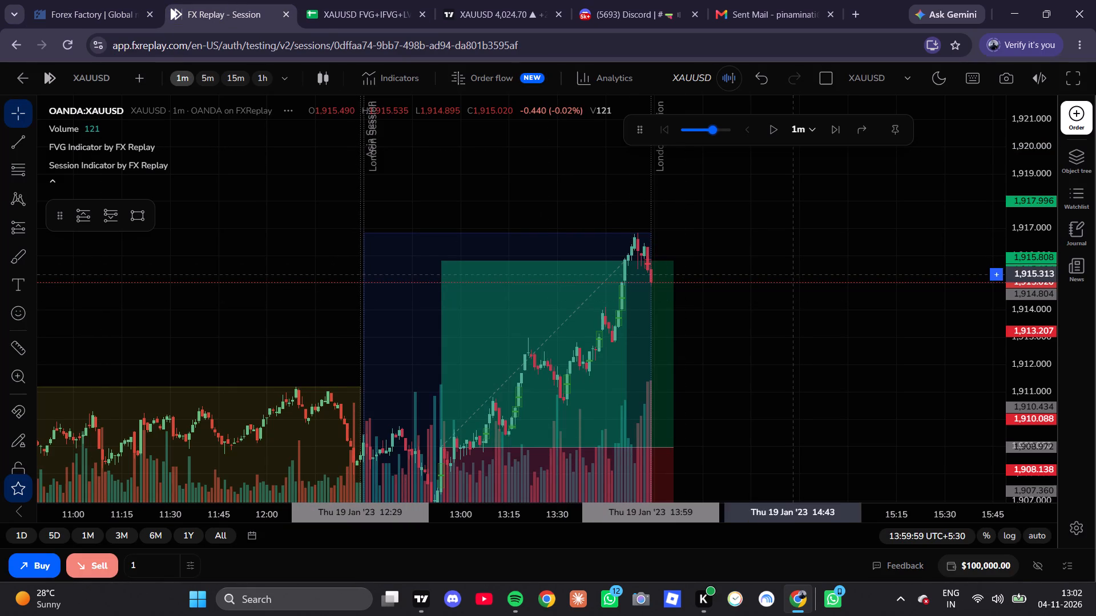
{"action": "left_click_drag", "start_coordinate": [791, 276], "coordinate": [649, 286]}
{"action": "left_click_drag", "start_coordinate": [630, 286], "coordinate": [623, 286]}
{"action": "left_click", "coordinate": [211, 68]}
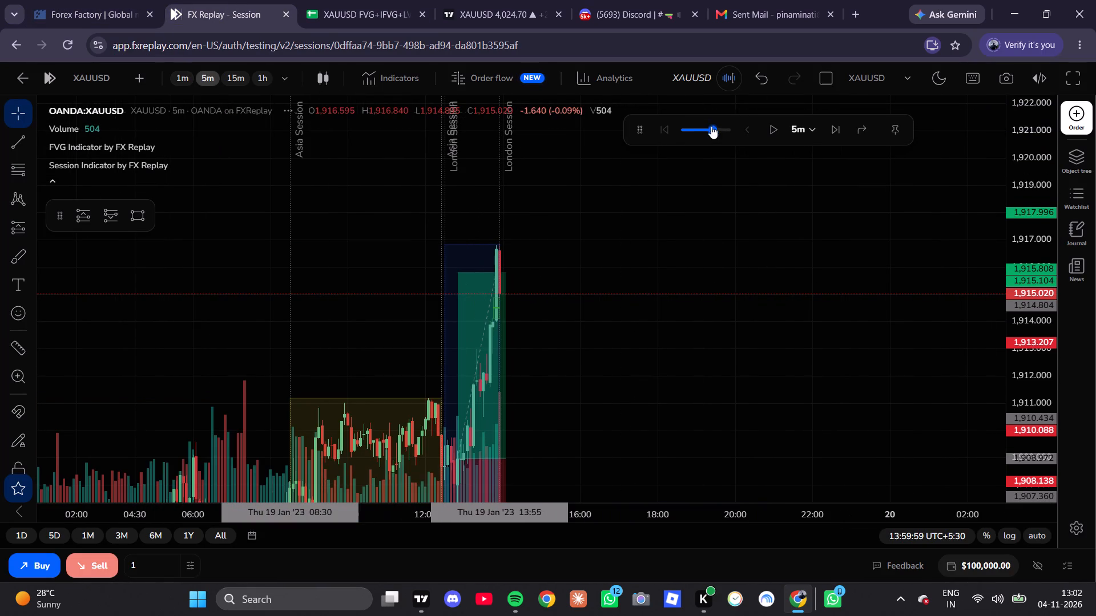
{"action": "left_click", "coordinate": [765, 132]}
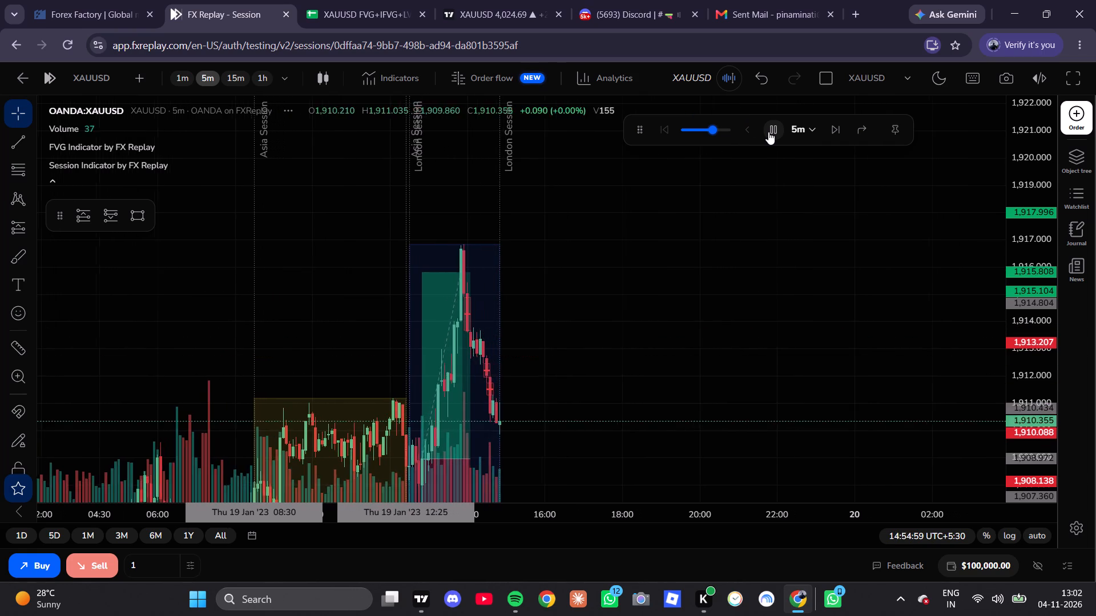
{"action": "left_click", "coordinate": [768, 132]}
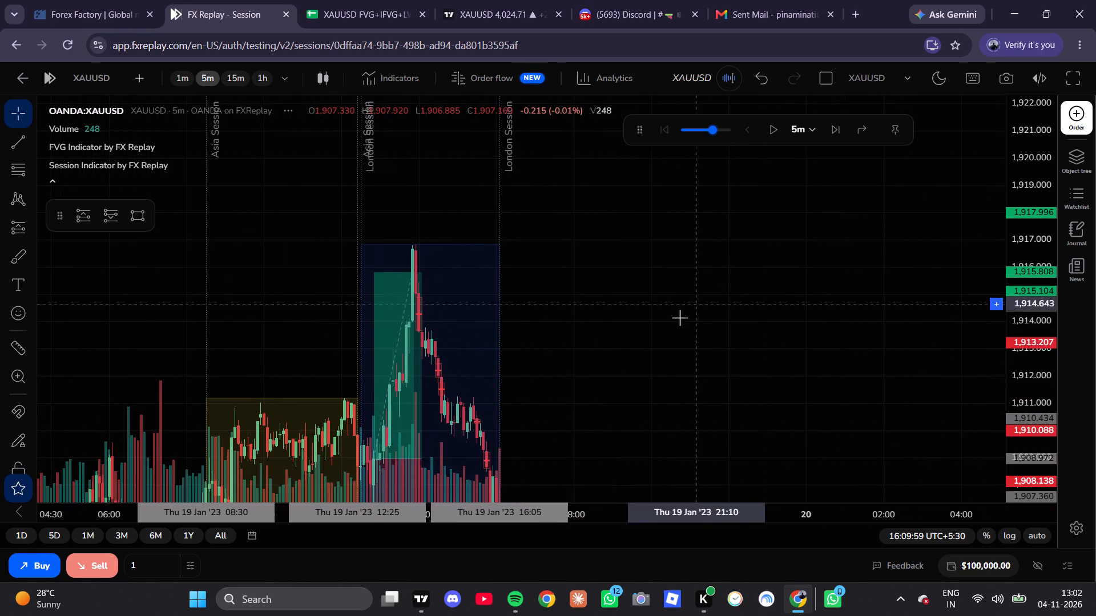
{"action": "left_click_drag", "start_coordinate": [679, 318], "coordinate": [818, 155]}
{"action": "left_click_drag", "start_coordinate": [828, 137], "coordinate": [836, 117]}
{"action": "triple_click", "coordinate": [836, 128]}
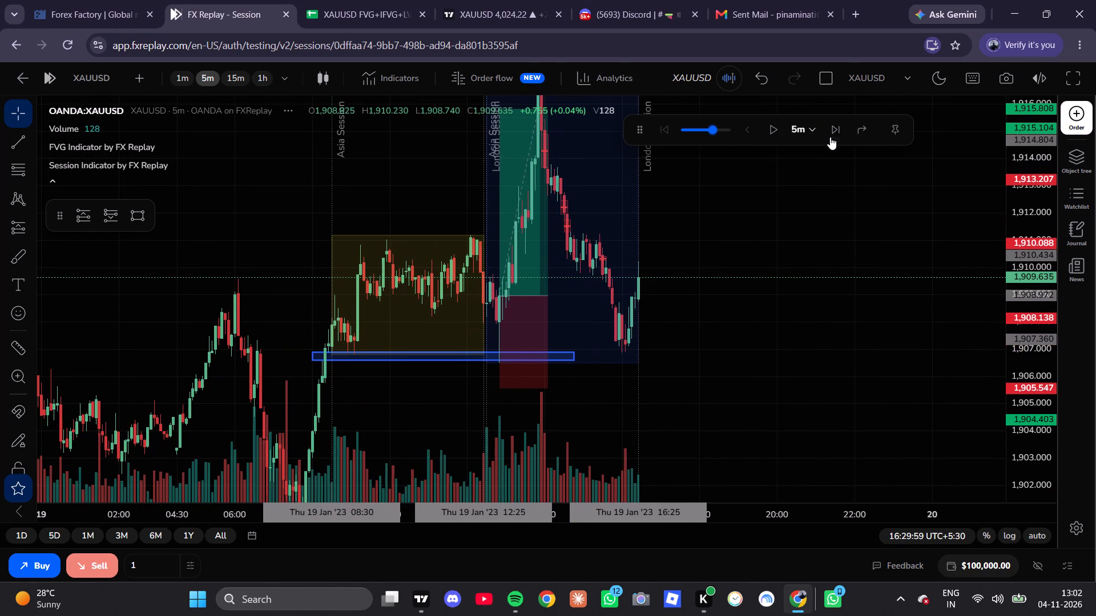
{"action": "left_click", "coordinate": [830, 136]}
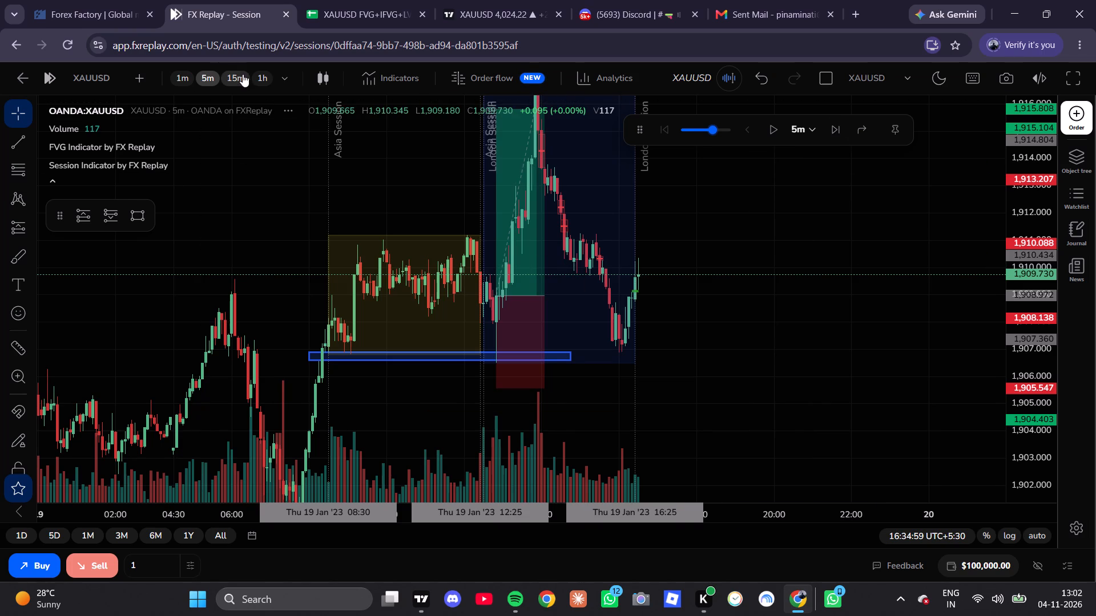
Switch to the 15-minute chart and examine the London session's candles and the latest price action up close.
{"action": "left_click", "coordinate": [243, 74]}
{"action": "scroll", "coordinate": [543, 323], "scroll_direction": "up", "scroll_amount": 8}
{"action": "scroll", "coordinate": [558, 330], "scroll_direction": "down", "scroll_amount": 1}
{"action": "scroll", "coordinate": [558, 330], "scroll_direction": "up", "scroll_amount": 8}
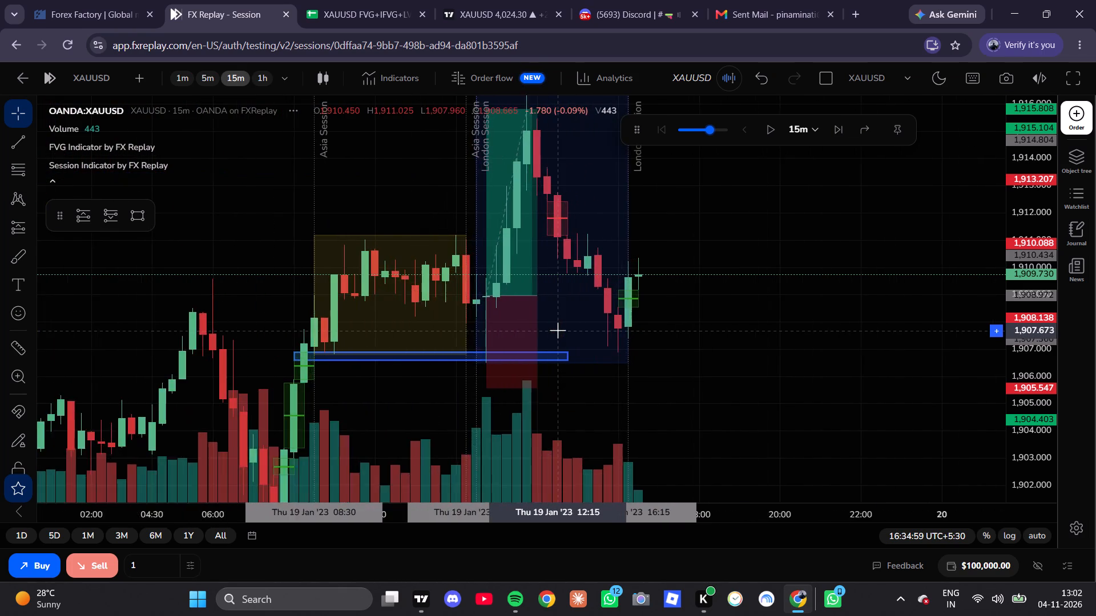
{"action": "scroll", "coordinate": [558, 330], "scroll_direction": "up", "scroll_amount": 4}
{"action": "left_click_drag", "start_coordinate": [775, 308], "coordinate": [756, 338]}
{"action": "scroll", "coordinate": [1051, 323], "scroll_direction": "up", "scroll_amount": 4}
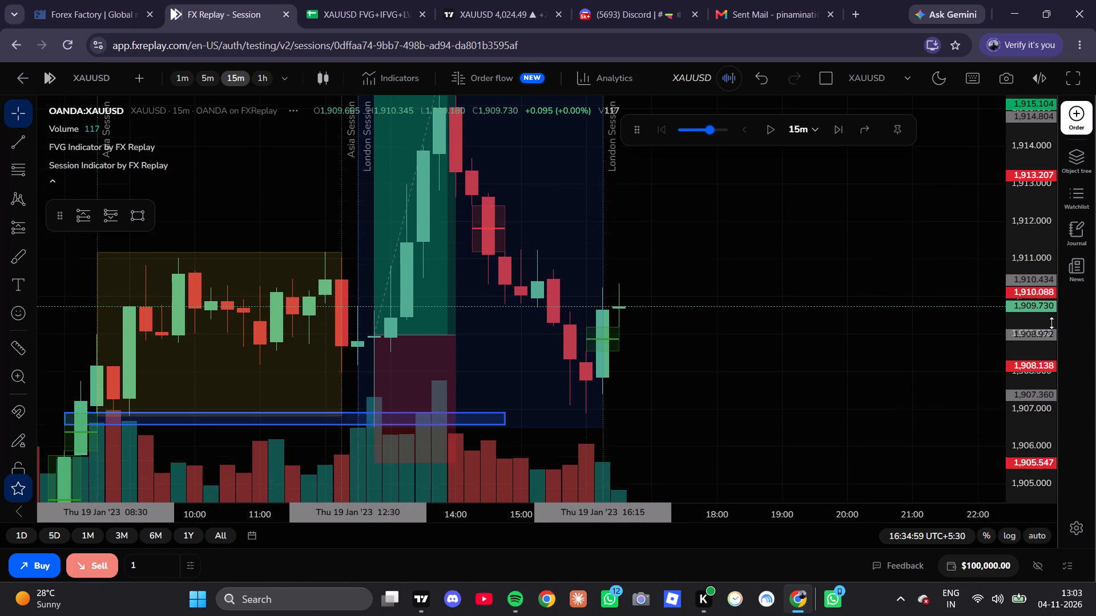
{"action": "scroll", "coordinate": [1051, 323], "scroll_direction": "up", "scroll_amount": 17}
{"action": "scroll", "coordinate": [1051, 322], "scroll_direction": "up", "scroll_amount": 9}
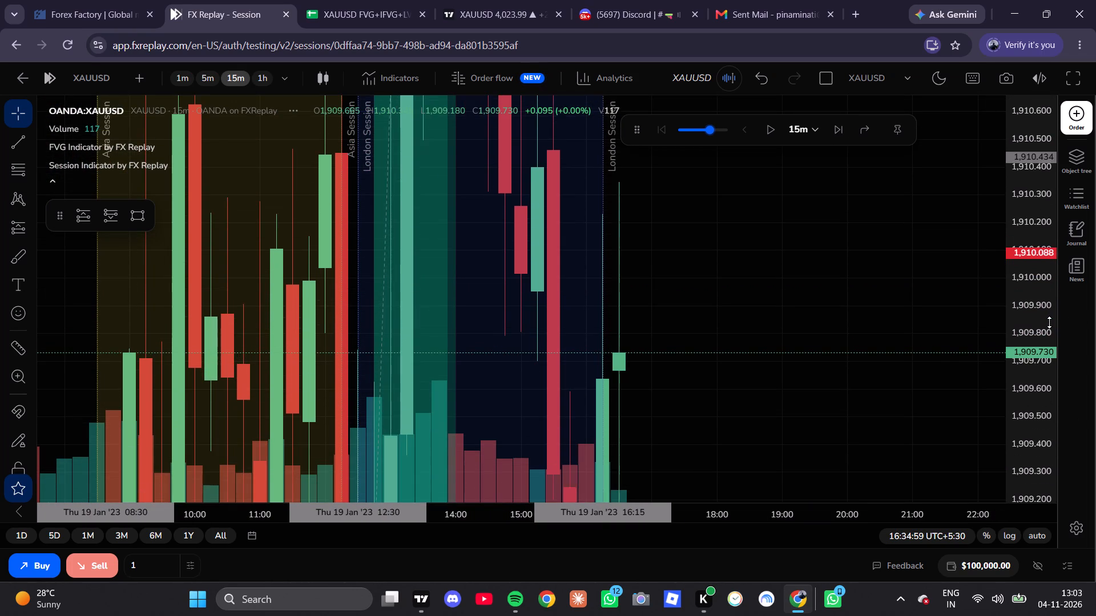
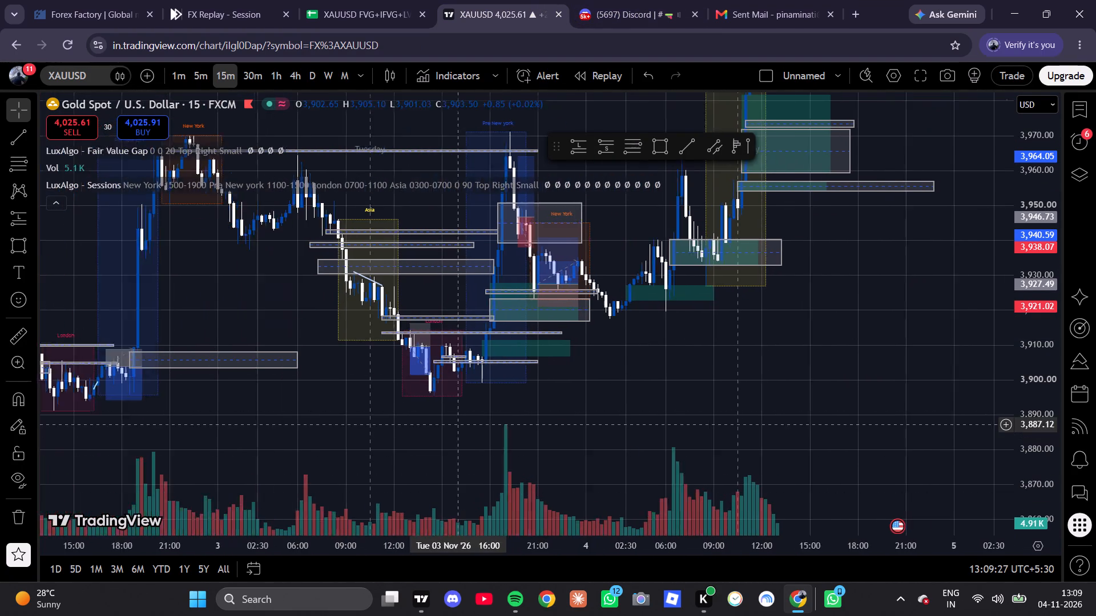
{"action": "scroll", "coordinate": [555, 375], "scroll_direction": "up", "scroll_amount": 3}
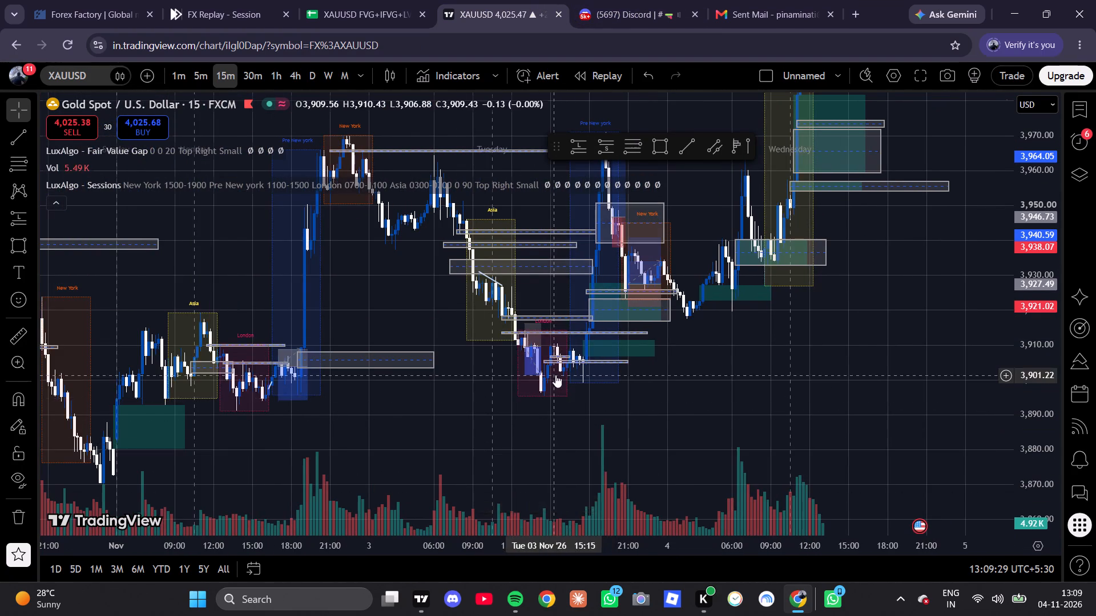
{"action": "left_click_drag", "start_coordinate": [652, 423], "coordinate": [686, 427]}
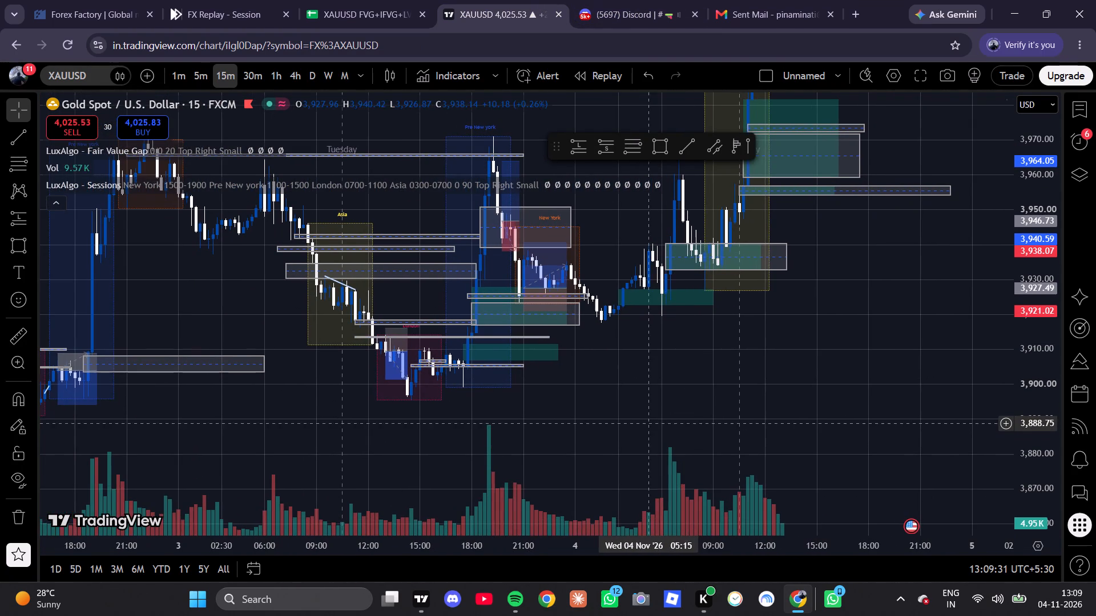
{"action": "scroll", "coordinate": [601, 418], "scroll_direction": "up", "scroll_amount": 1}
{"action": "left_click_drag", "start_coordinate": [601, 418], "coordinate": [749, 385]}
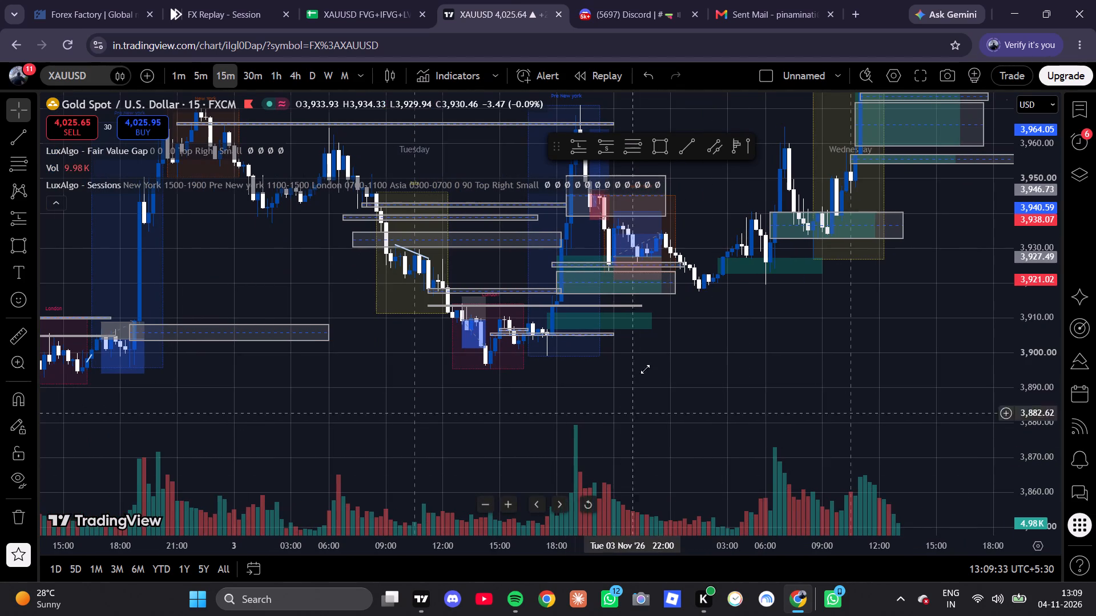
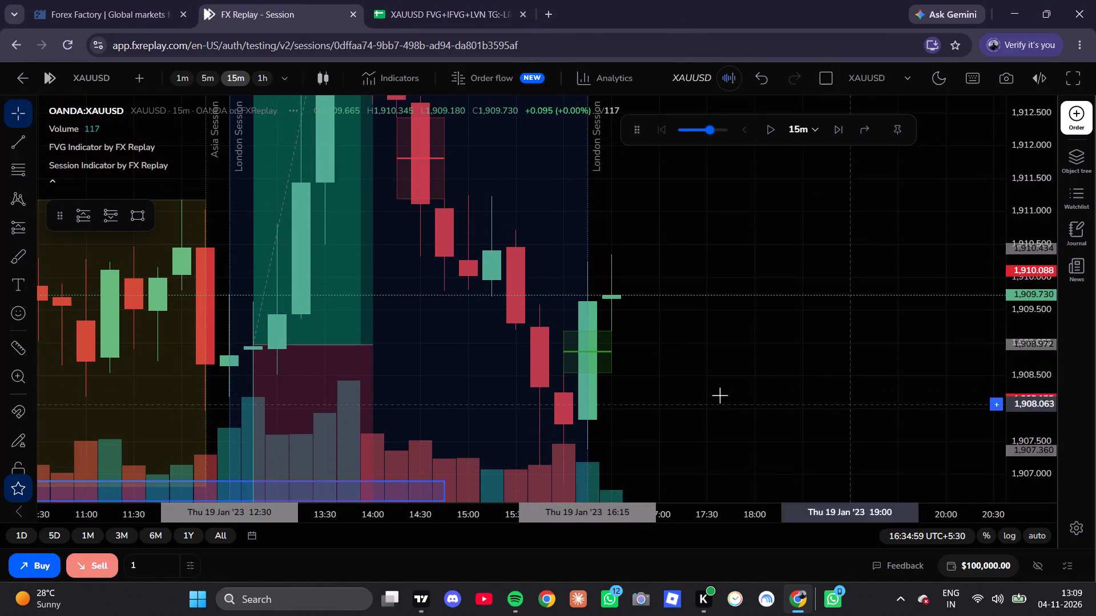
Start a rectangle drawing to mark the green 15-minute FVG zone around the 16:00 candle on 19 January 2023.
{"action": "scroll", "coordinate": [664, 388], "scroll_direction": "up", "scroll_amount": 2}
{"action": "left_click_drag", "start_coordinate": [691, 386], "coordinate": [808, 348]}
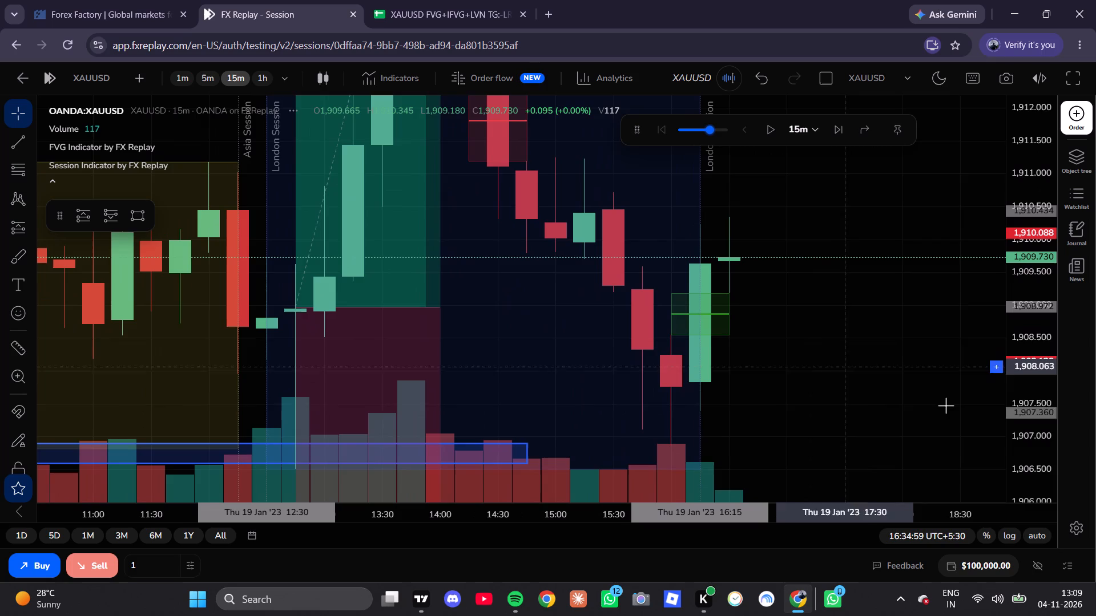
{"action": "scroll", "coordinate": [1003, 343], "scroll_direction": "up", "scroll_amount": 9}
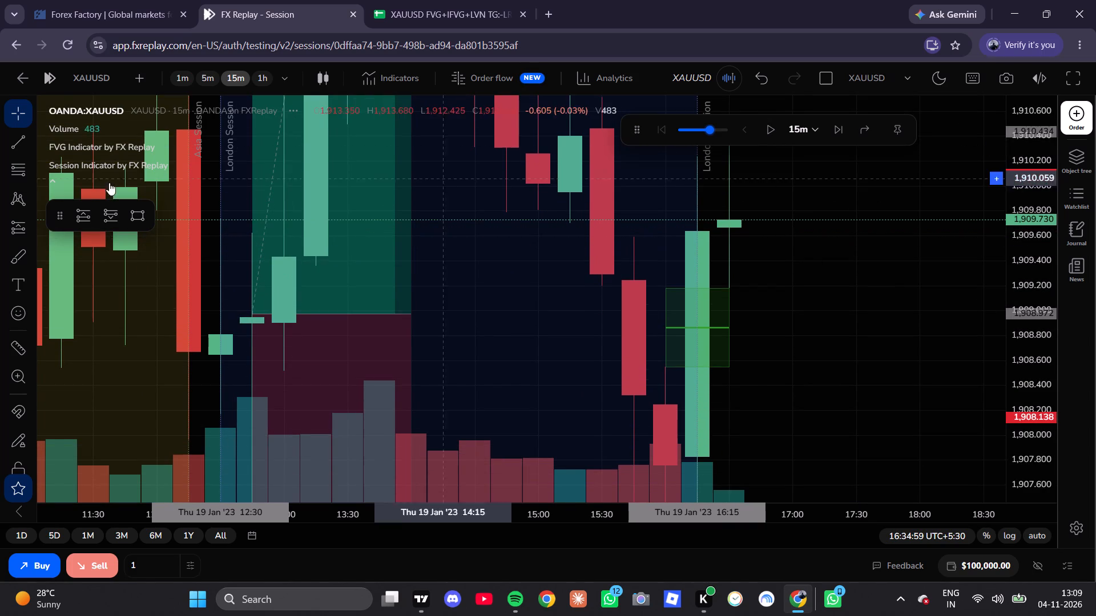
{"action": "left_click", "coordinate": [142, 218]}
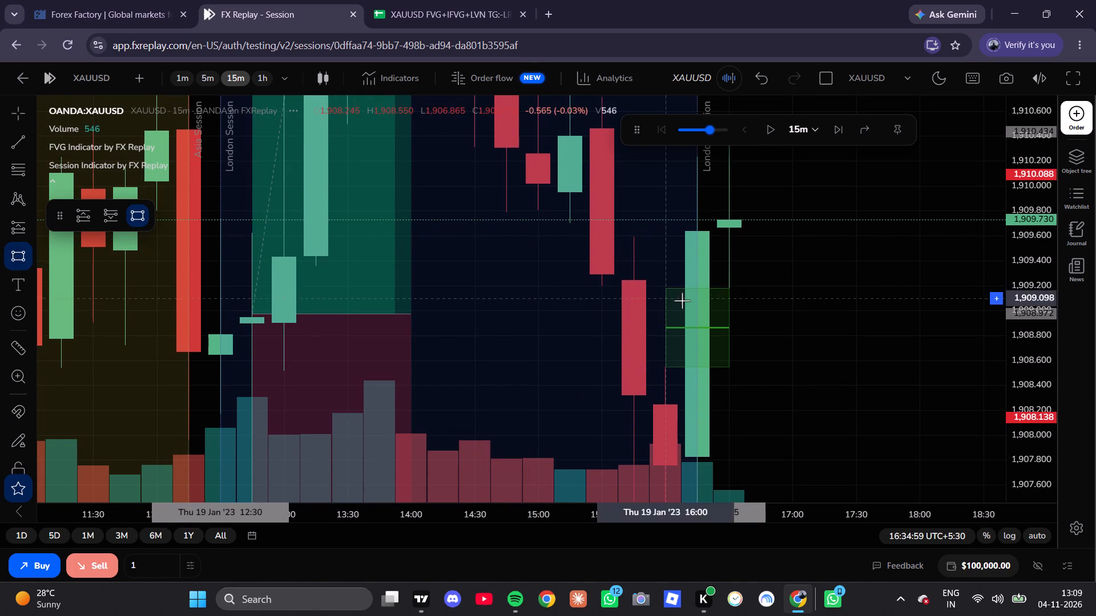
Draw a rectangle over the 15-minute bullish fair value gap from 16:00 to 17:30, with its lower edge at about 1,908.55.
{"action": "left_click", "coordinate": [660, 366]}
{"action": "left_click", "coordinate": [870, 288]}
{"action": "left_click", "coordinate": [846, 205]}
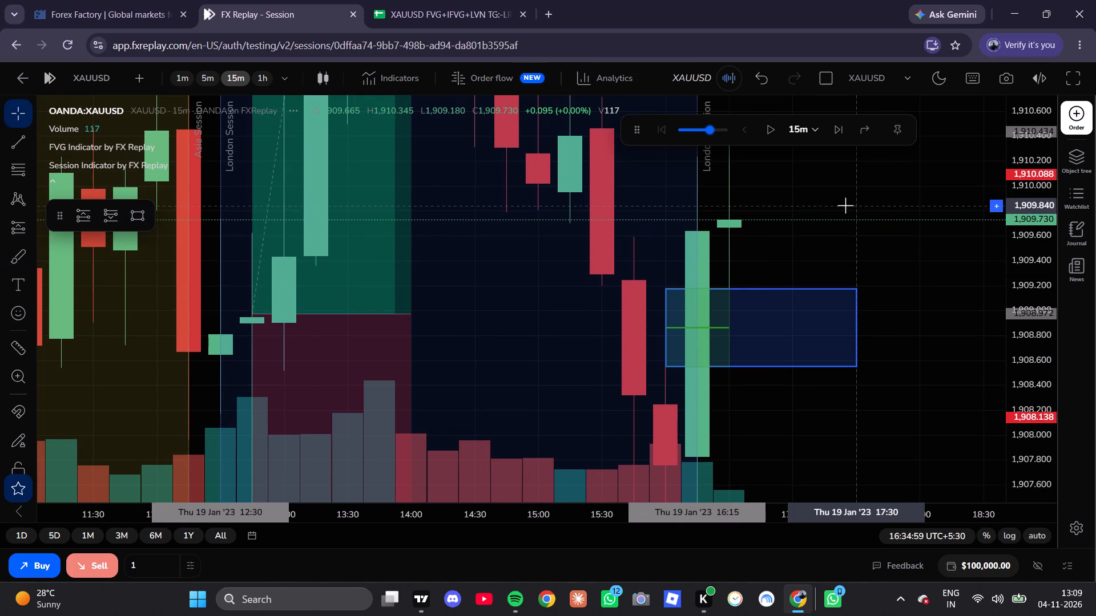
{"action": "left_click", "coordinate": [862, 129]}
{"action": "left_click", "coordinate": [479, 203]}
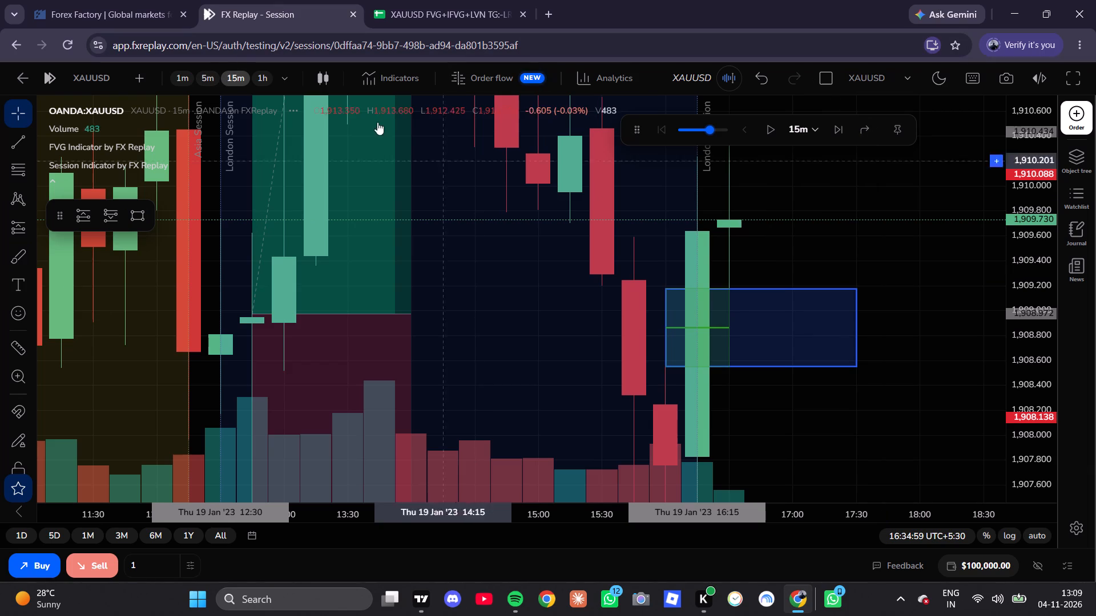
Switch to the 5-minute chart and advance the replay to 16:44 on 19 January 2023.
{"action": "left_click", "coordinate": [219, 80]}
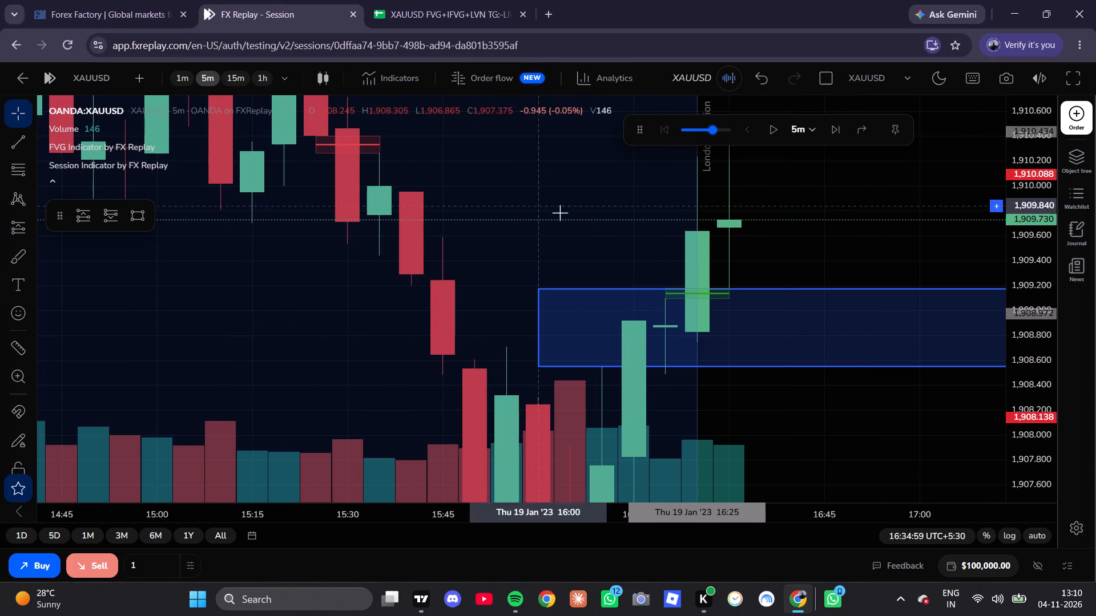
{"action": "left_click_drag", "start_coordinate": [836, 233], "coordinate": [794, 265]}
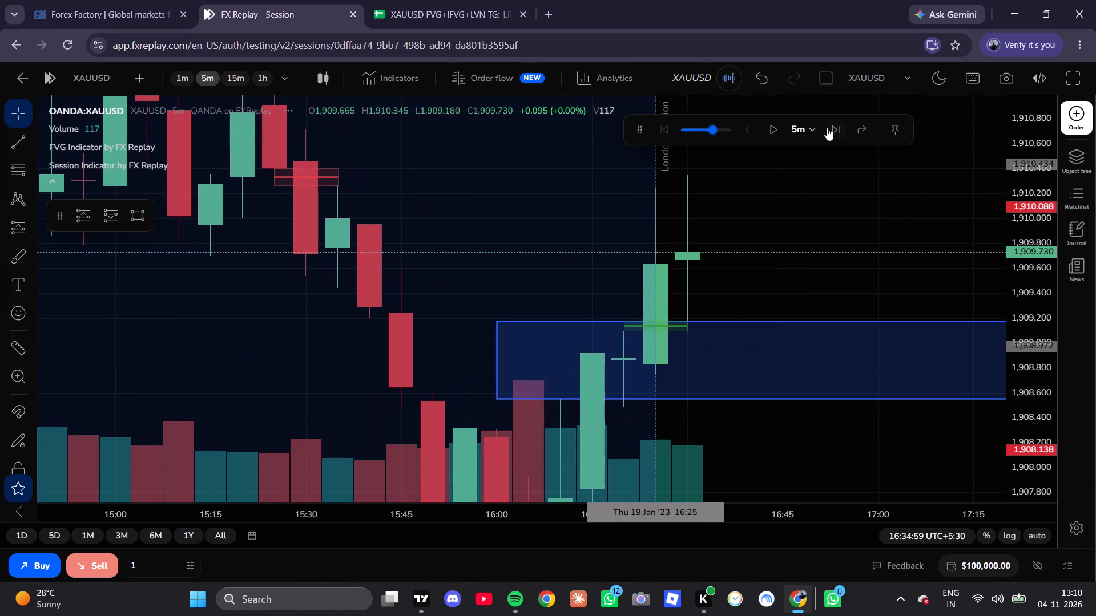
{"action": "left_click", "coordinate": [830, 128]}
{"action": "left_click", "coordinate": [830, 128]}
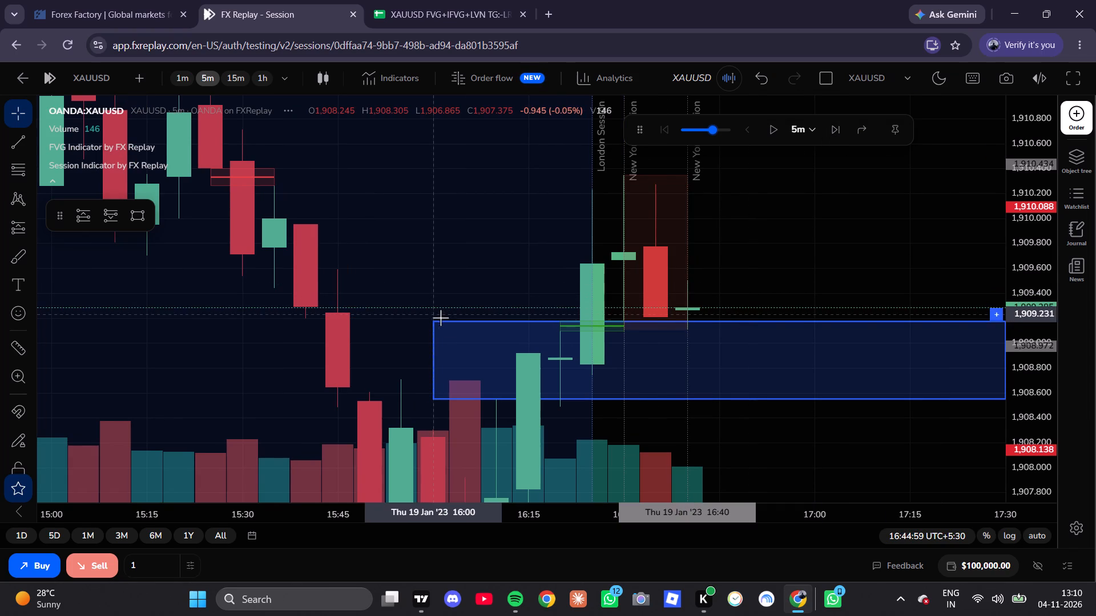
Lower the upper edge of the new gap rectangle to about 1,909.12.
{"action": "left_click_drag", "start_coordinate": [436, 322], "coordinate": [433, 329]}
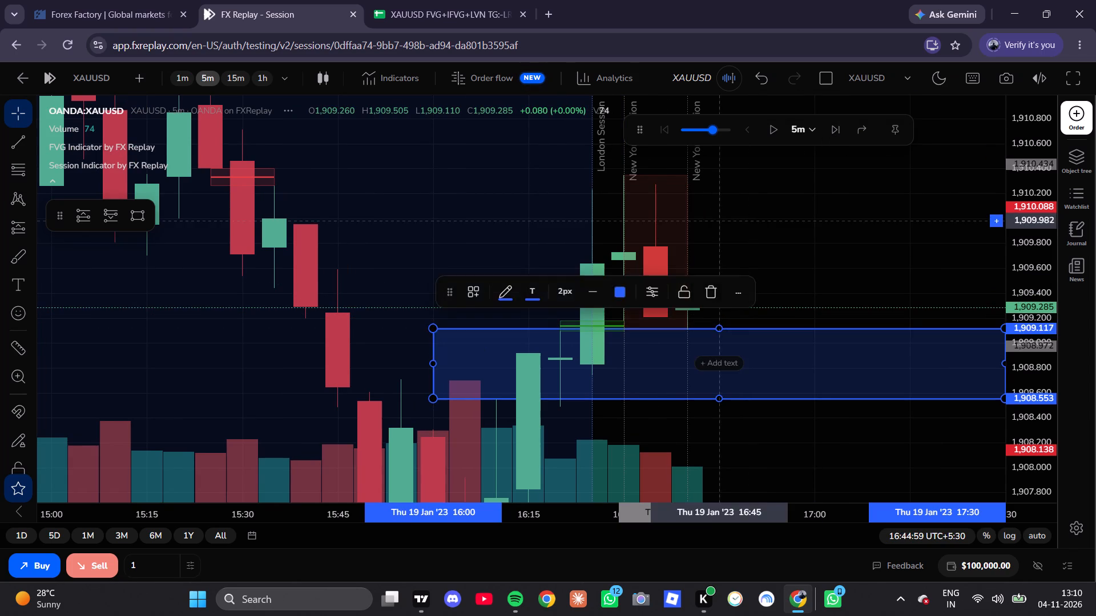
{"action": "left_click", "coordinate": [711, 220]}
Advance the replay on the 5-minute chart to 17:04.
{"action": "left_click", "coordinate": [832, 132]}
{"action": "left_click", "coordinate": [836, 131]}
{"action": "left_click", "coordinate": [836, 131]}
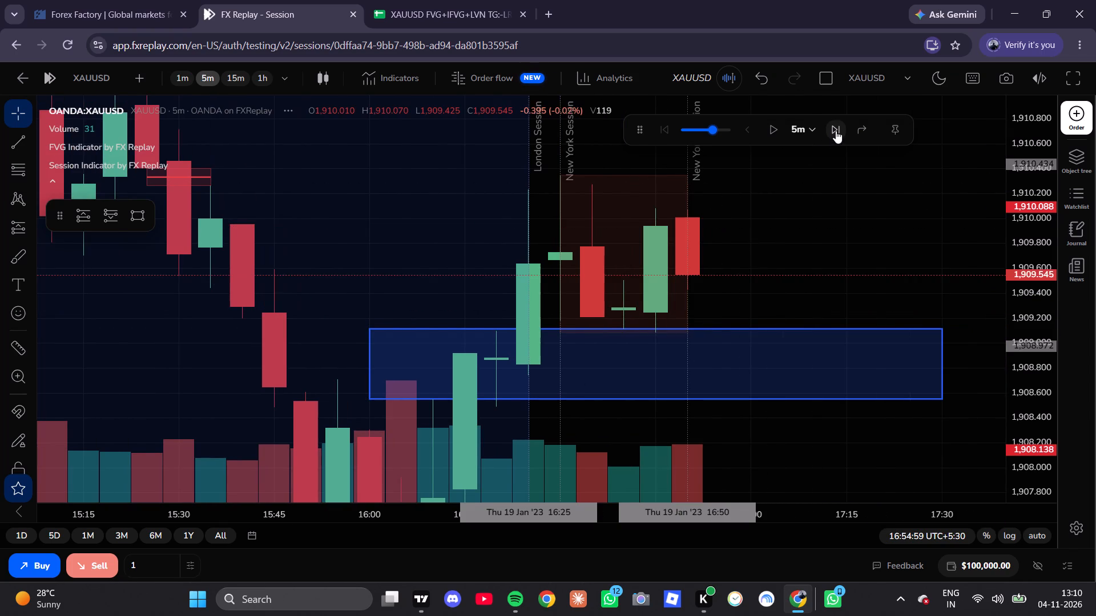
{"action": "left_click", "coordinate": [836, 131]}
{"action": "left_click", "coordinate": [772, 286]}
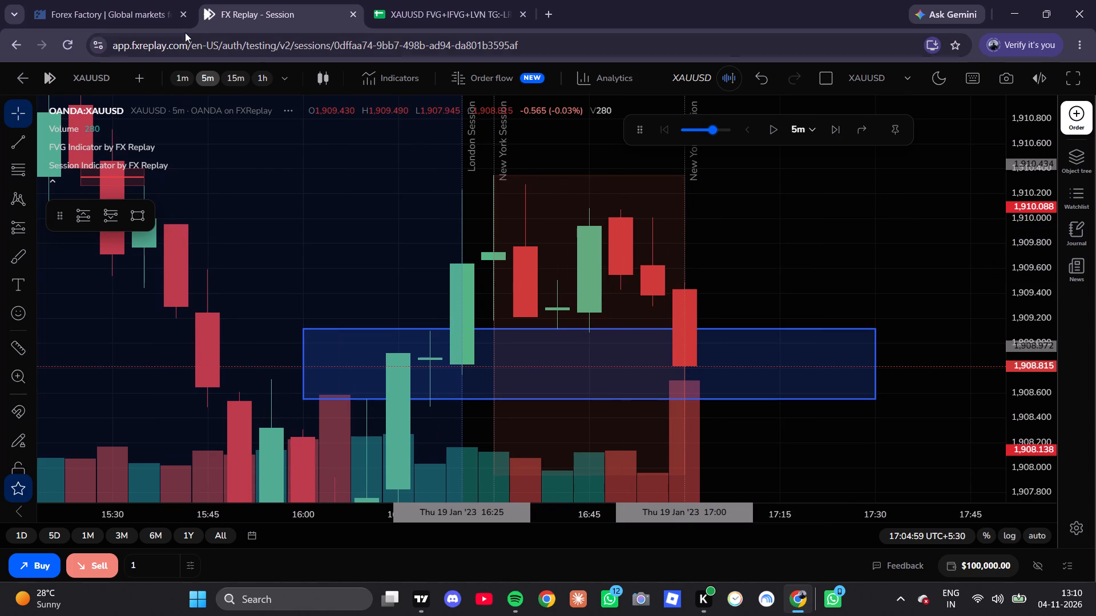
Switch to the 1-minute chart and advance the replay to 17:12.
{"action": "left_click", "coordinate": [179, 82]}
{"action": "scroll", "coordinate": [616, 194], "scroll_direction": "down", "scroll_amount": 14}
{"action": "left_click_drag", "start_coordinate": [729, 245], "coordinate": [706, 234]}
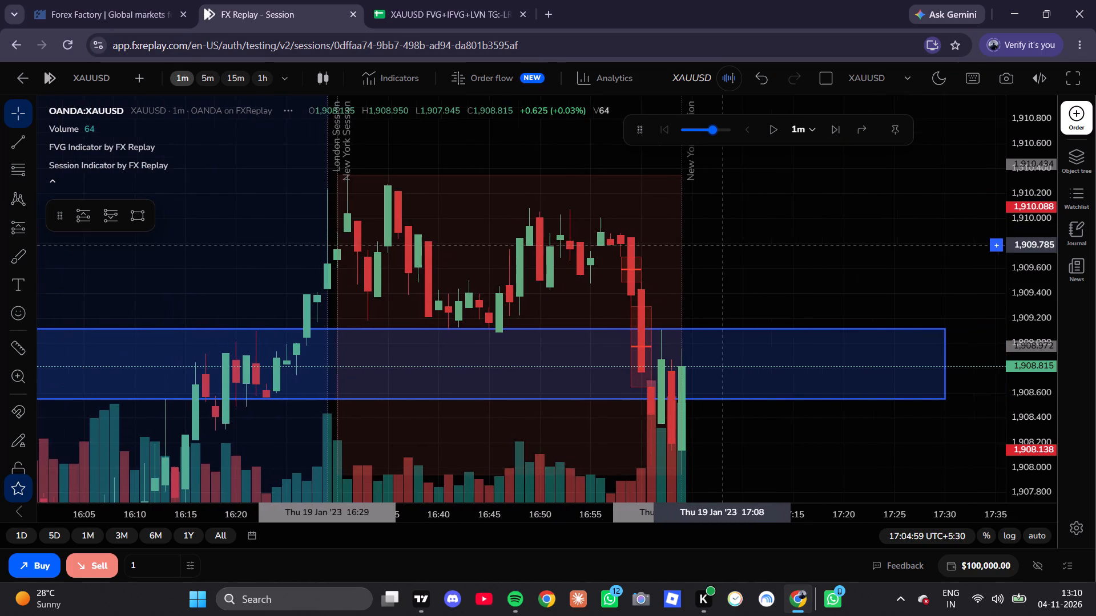
{"action": "left_click_drag", "start_coordinate": [706, 234], "coordinate": [701, 230]}
{"action": "left_click", "coordinate": [828, 133]}
{"action": "left_click", "coordinate": [828, 133]}
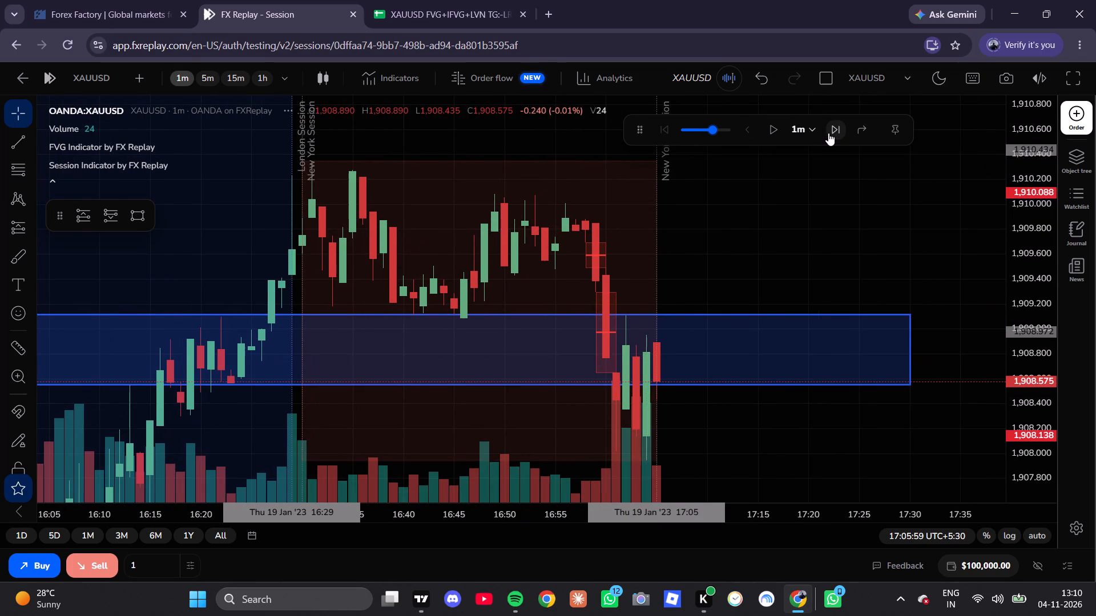
{"action": "left_click", "coordinate": [828, 133]}
{"action": "left_click", "coordinate": [828, 132]}
{"action": "left_click", "coordinate": [828, 132]}
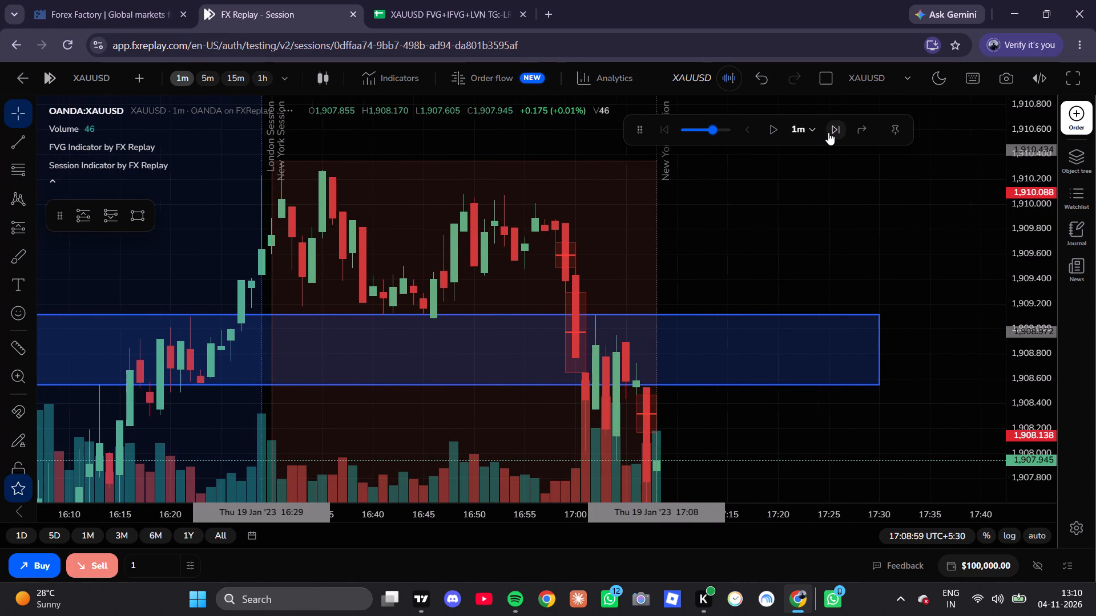
{"action": "left_click", "coordinate": [839, 137]}
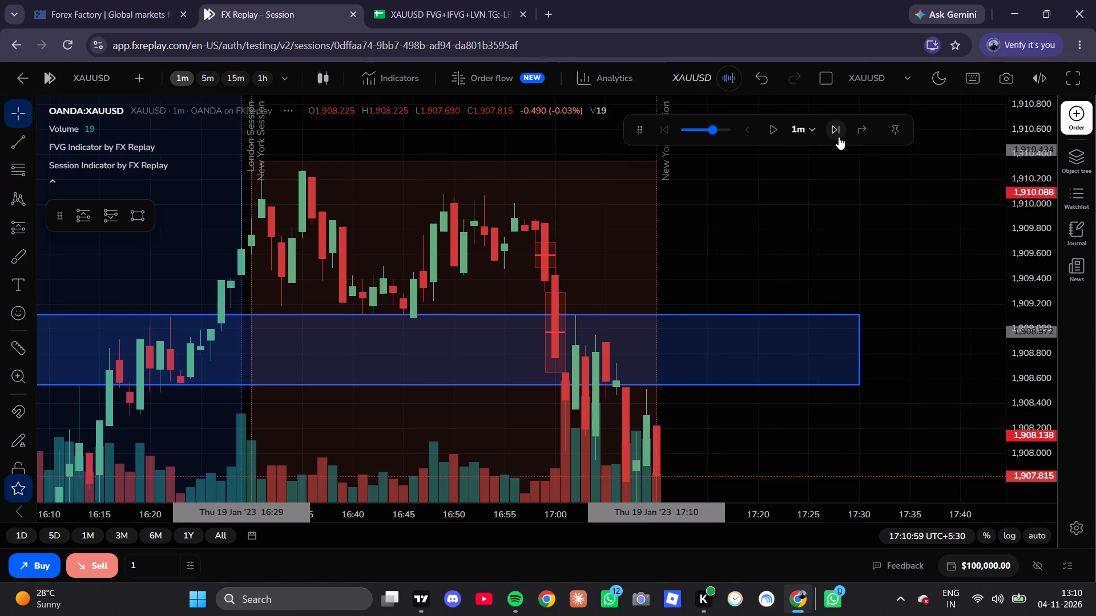
{"action": "left_click", "coordinate": [839, 137]}
{"action": "left_click", "coordinate": [839, 137]}
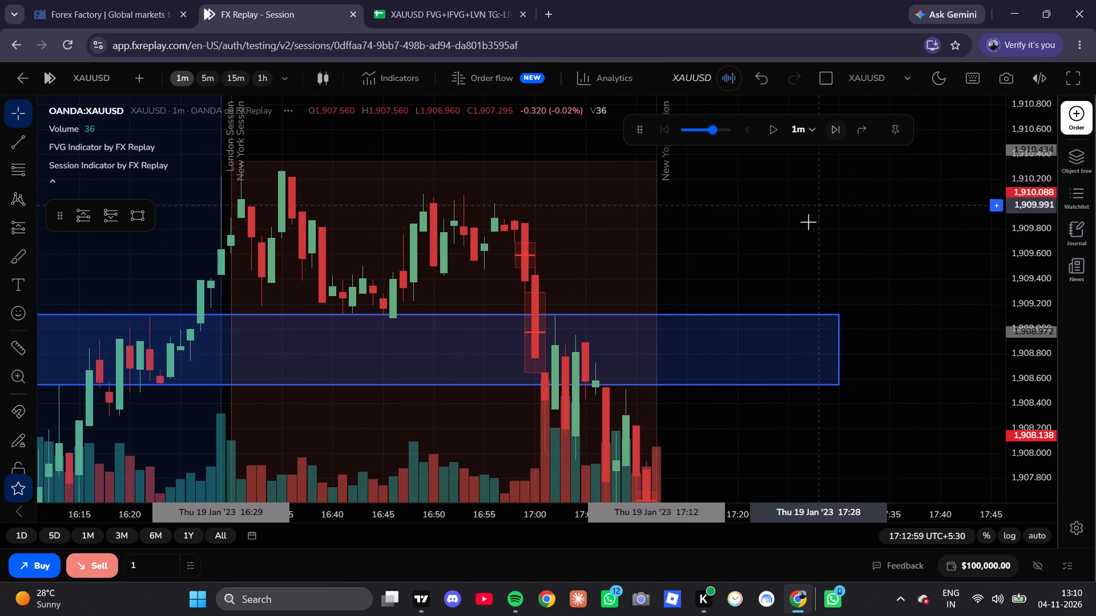
On the 15-minute chart, extend the end of the lower blue zone rectangle near 1,906.7 to 18:00.
{"action": "left_click_drag", "start_coordinate": [797, 242], "coordinate": [800, 108]}
{"action": "scroll", "coordinate": [386, 211], "scroll_direction": "down", "scroll_amount": 8}
{"action": "left_click", "coordinate": [226, 75]}
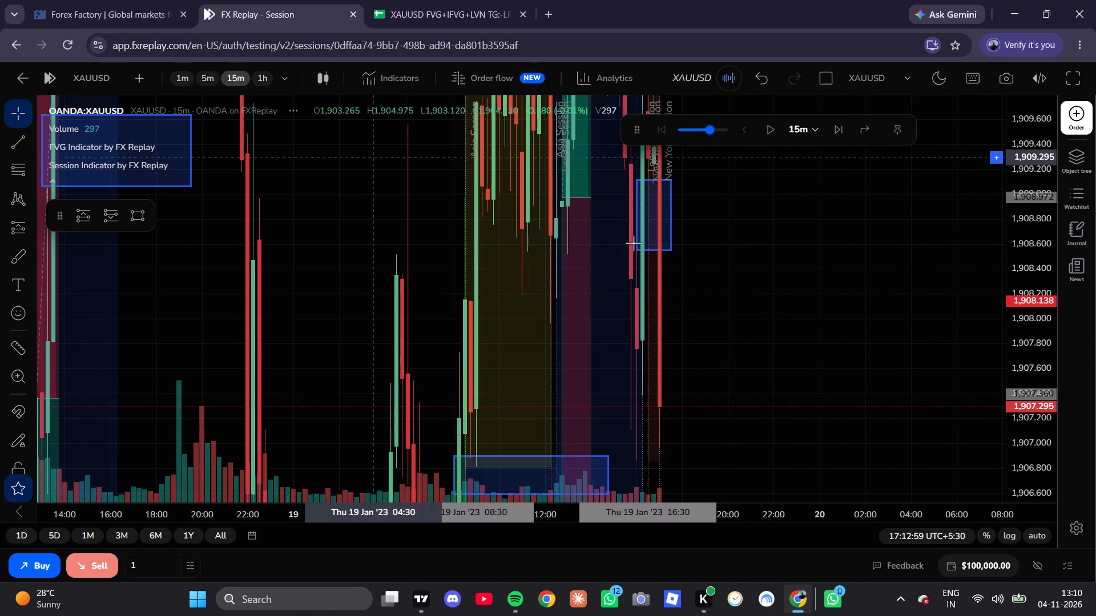
{"action": "scroll", "coordinate": [626, 374], "scroll_direction": "up", "scroll_amount": 6}
{"action": "left_click", "coordinate": [758, 372]}
{"action": "left_click_drag", "start_coordinate": [758, 372], "coordinate": [805, 193]}
{"action": "left_click_drag", "start_coordinate": [807, 341], "coordinate": [808, 180]}
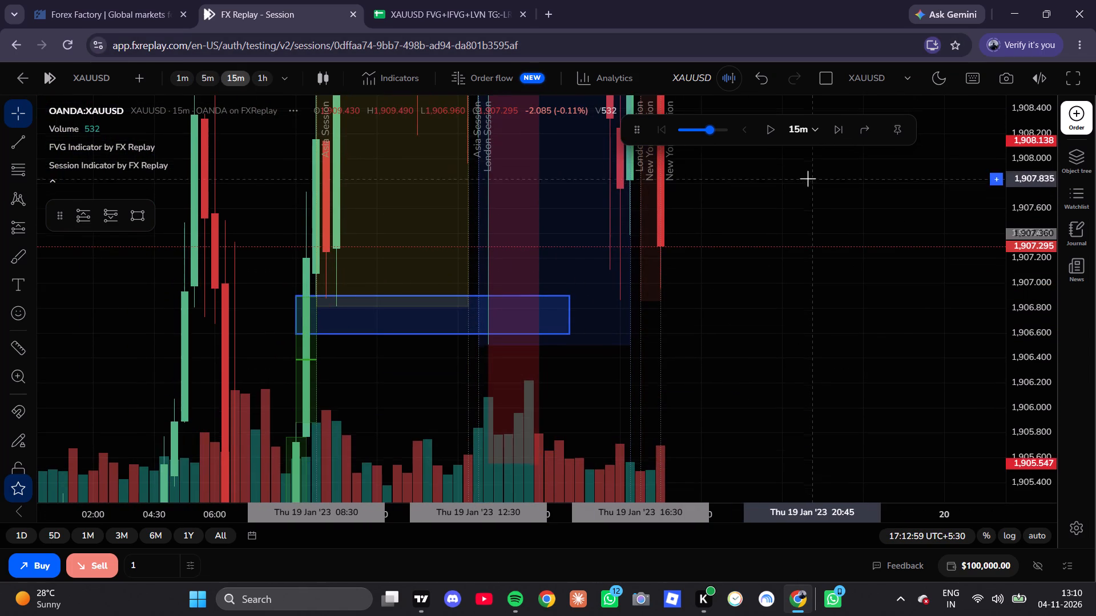
{"action": "scroll", "coordinate": [1051, 287], "scroll_direction": "down", "scroll_amount": 7}
{"action": "left_click", "coordinate": [570, 309]}
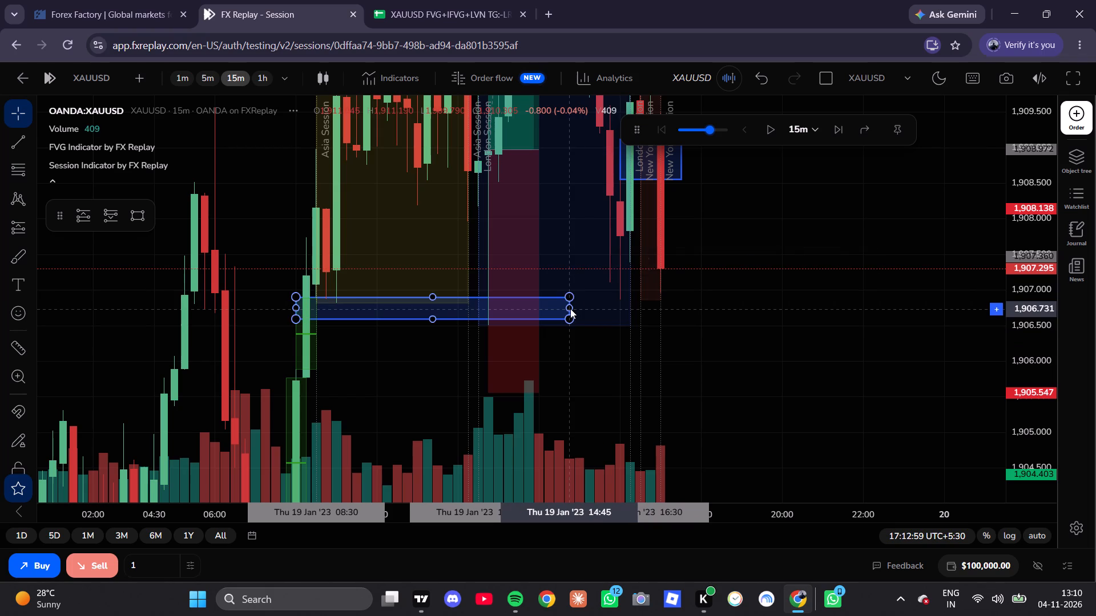
{"action": "left_click_drag", "start_coordinate": [570, 309], "coordinate": [707, 313]}
{"action": "left_click", "coordinate": [794, 371]}
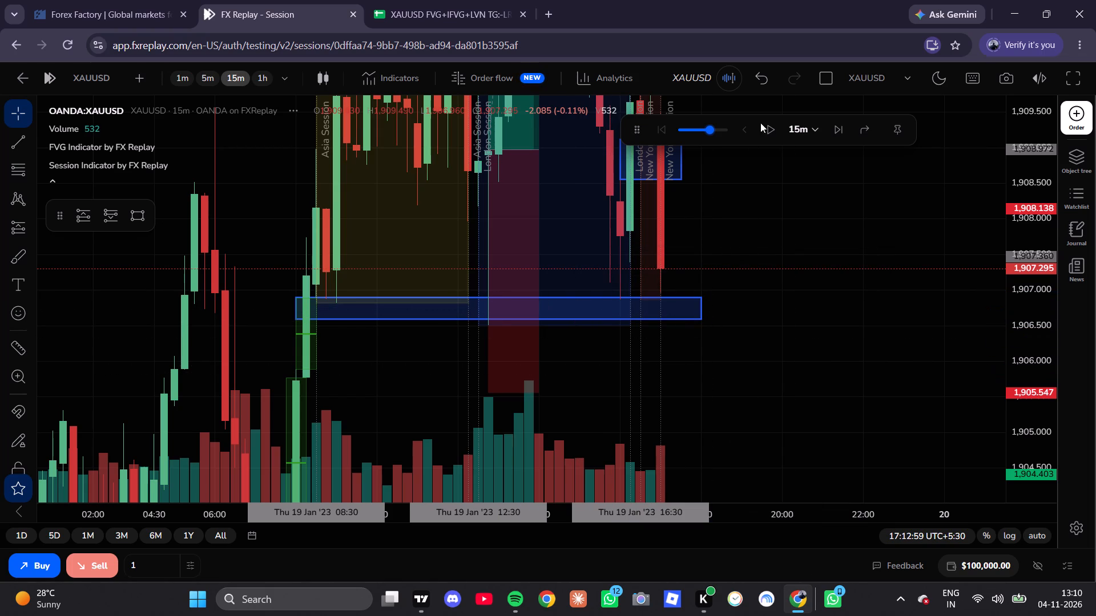
Advance the replay to 17:14 on the 15-minute chart and on to 17:19 on the 5-minute chart.
{"action": "left_click", "coordinate": [833, 131]}
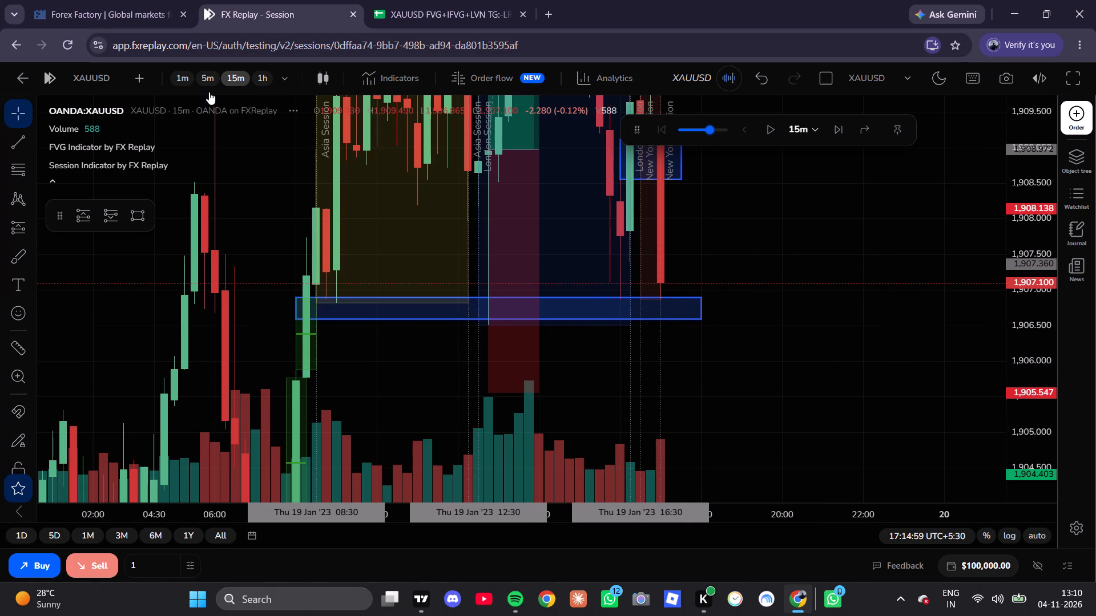
{"action": "left_click", "coordinate": [212, 81]}
{"action": "scroll", "coordinate": [510, 214], "scroll_direction": "up", "scroll_amount": 2}
{"action": "left_click", "coordinate": [832, 133]}
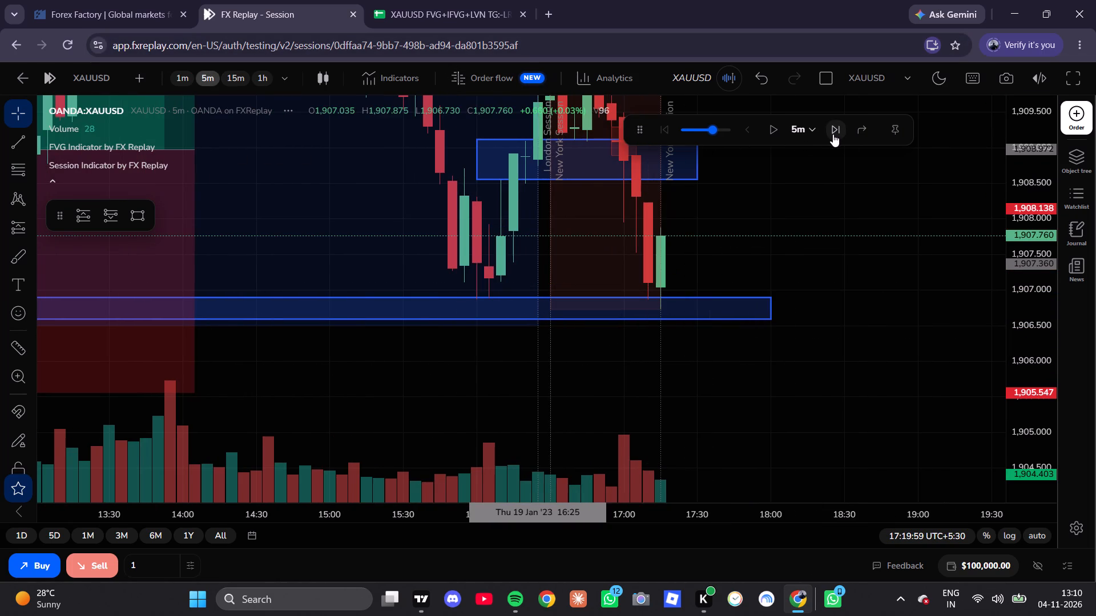
Examine the price reaction at the lower blue zone on the 5-minute and 1-minute charts.
{"action": "scroll", "coordinate": [566, 268], "scroll_direction": "down", "scroll_amount": 11}
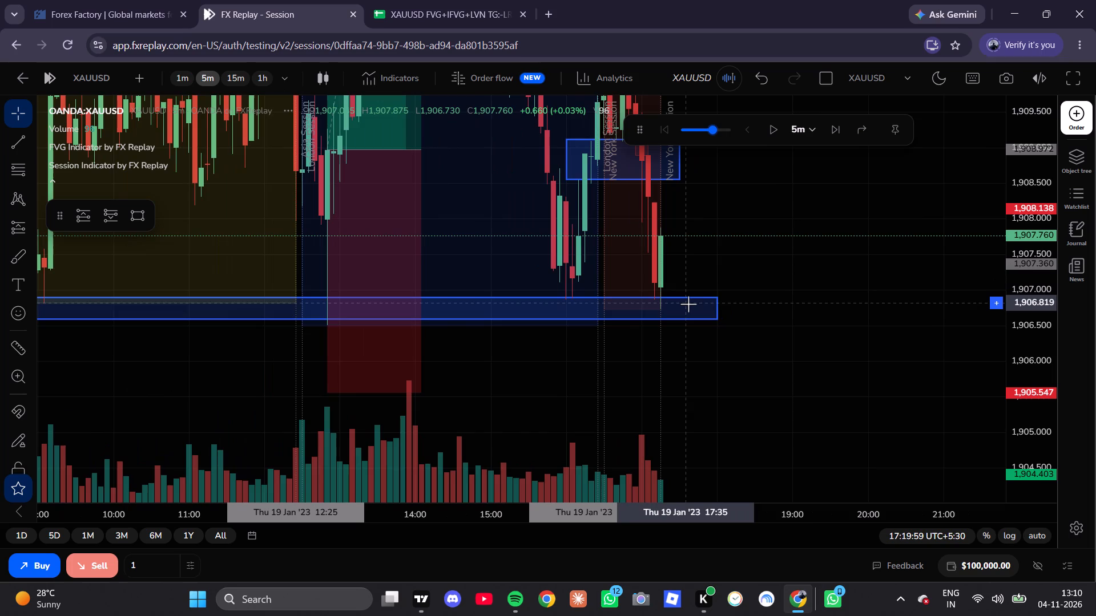
{"action": "scroll", "coordinate": [688, 304], "scroll_direction": "up", "scroll_amount": 2}
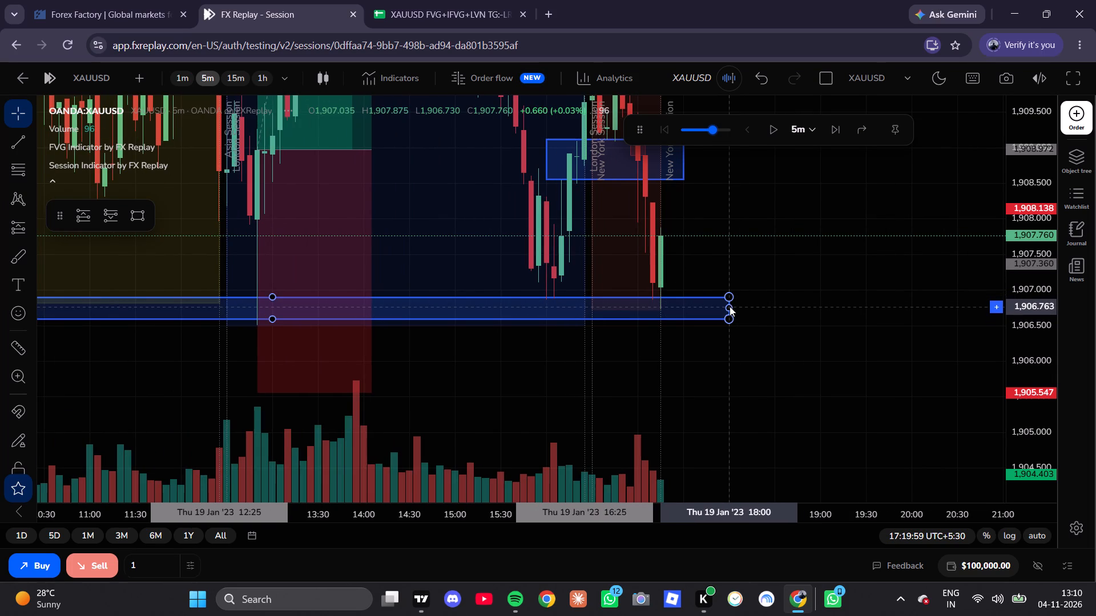
{"action": "scroll", "coordinate": [1042, 310], "scroll_direction": "up", "scroll_amount": 18}
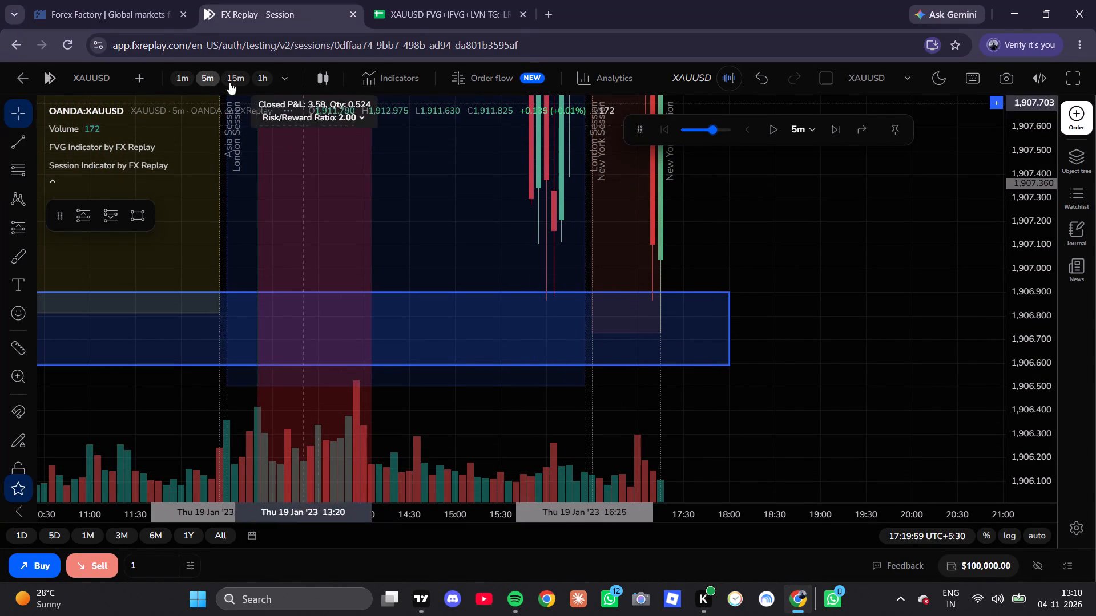
{"action": "left_click", "coordinate": [183, 80]}
{"action": "scroll", "coordinate": [470, 246], "scroll_direction": "up", "scroll_amount": 4}
{"action": "left_click_drag", "start_coordinate": [760, 236], "coordinate": [754, 259]}
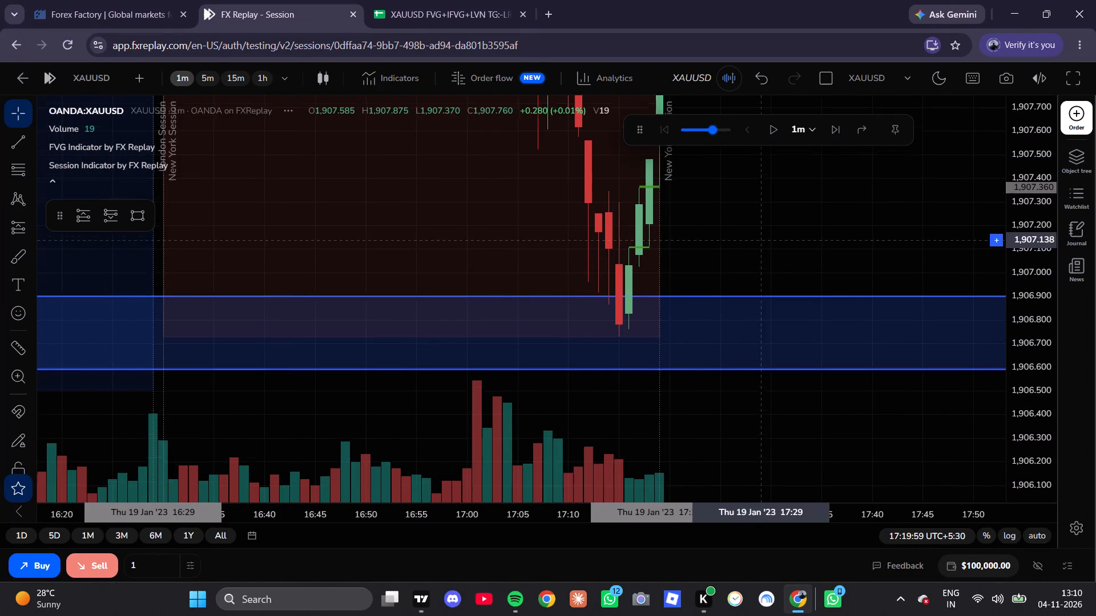
{"action": "left_click_drag", "start_coordinate": [754, 259], "coordinate": [748, 290]}
{"action": "scroll", "coordinate": [700, 280], "scroll_direction": "up", "scroll_amount": 2}
{"action": "left_click_drag", "start_coordinate": [700, 279], "coordinate": [696, 320]}
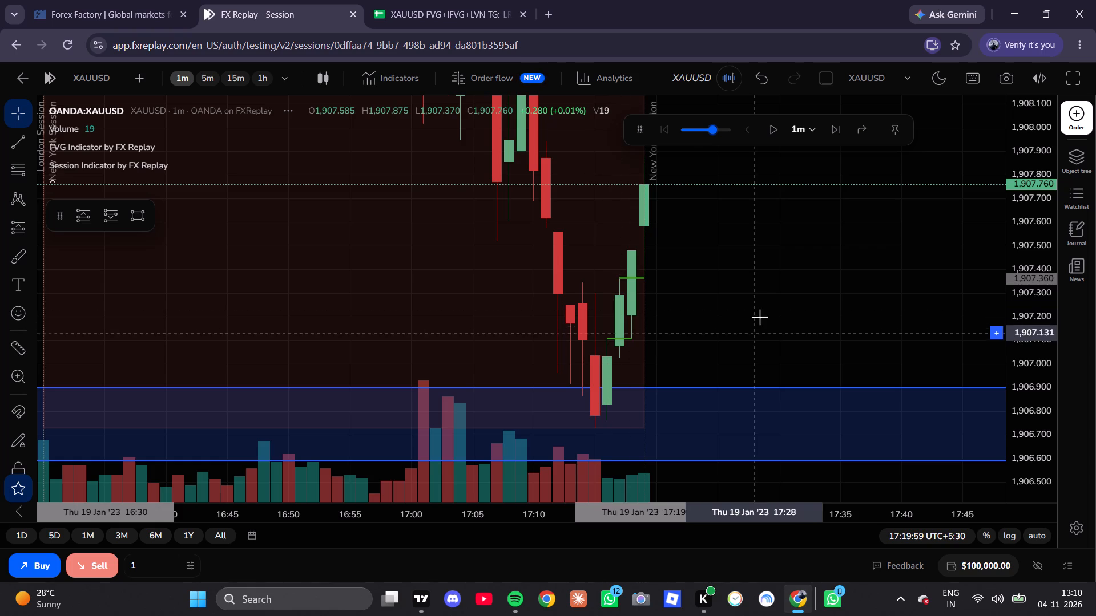
{"action": "left_click_drag", "start_coordinate": [759, 306], "coordinate": [730, 354]}
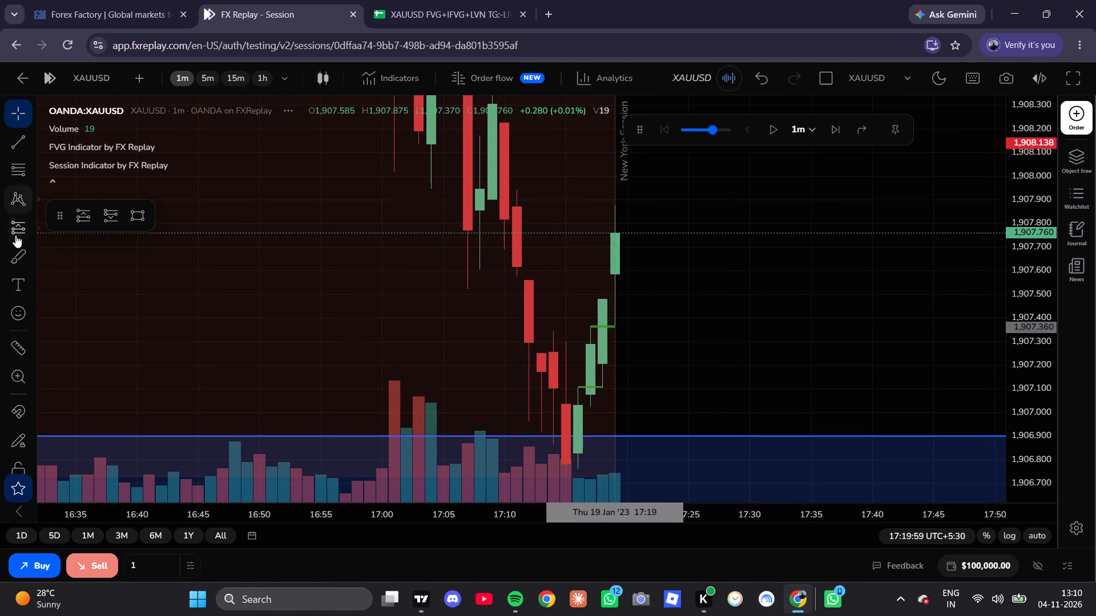
Draw a long position at the 17:19 candle with entry at about 1,907.76 and stop at about 1,905.84, below the lower zone.
{"action": "left_click", "coordinate": [83, 219]}
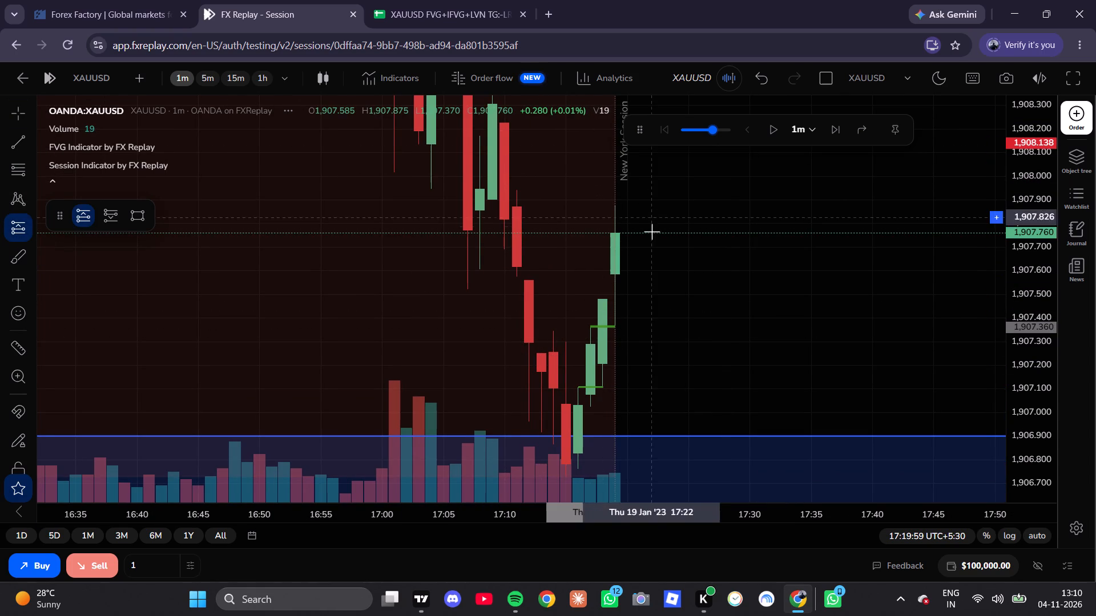
{"action": "left_click", "coordinate": [611, 233]}
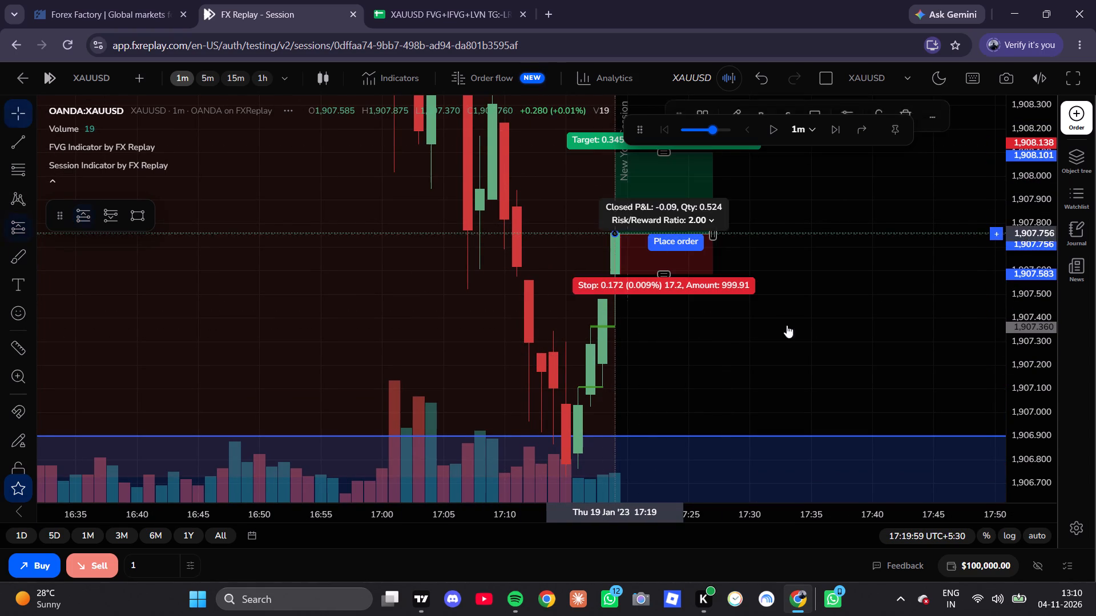
{"action": "left_click_drag", "start_coordinate": [794, 250], "coordinate": [836, 162]}
{"action": "left_click_drag", "start_coordinate": [702, 185], "coordinate": [702, 407]}
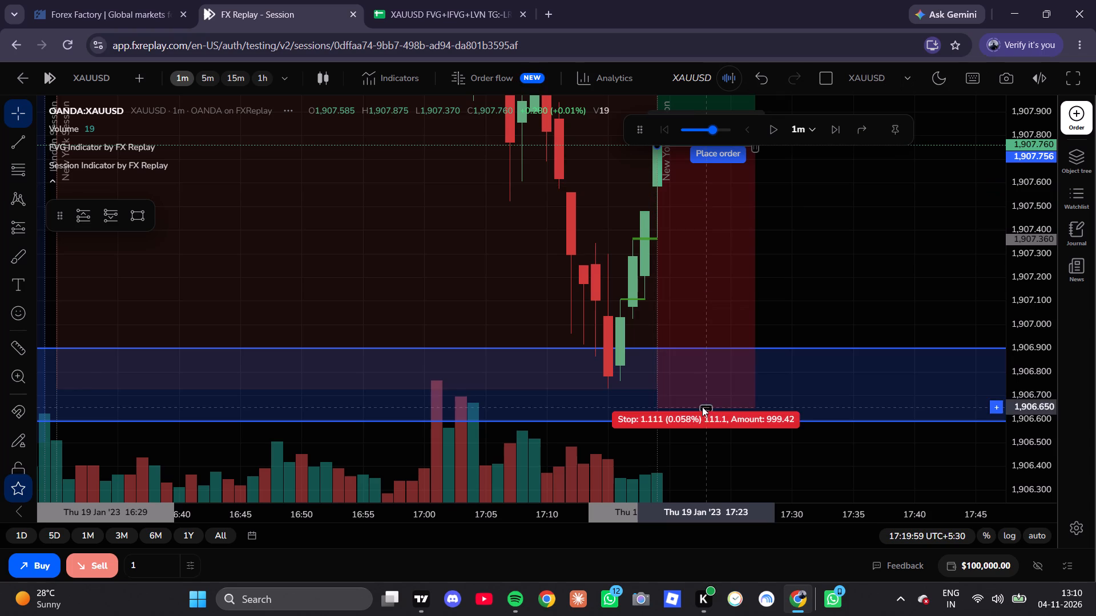
{"action": "left_click_drag", "start_coordinate": [702, 407], "coordinate": [698, 387]}
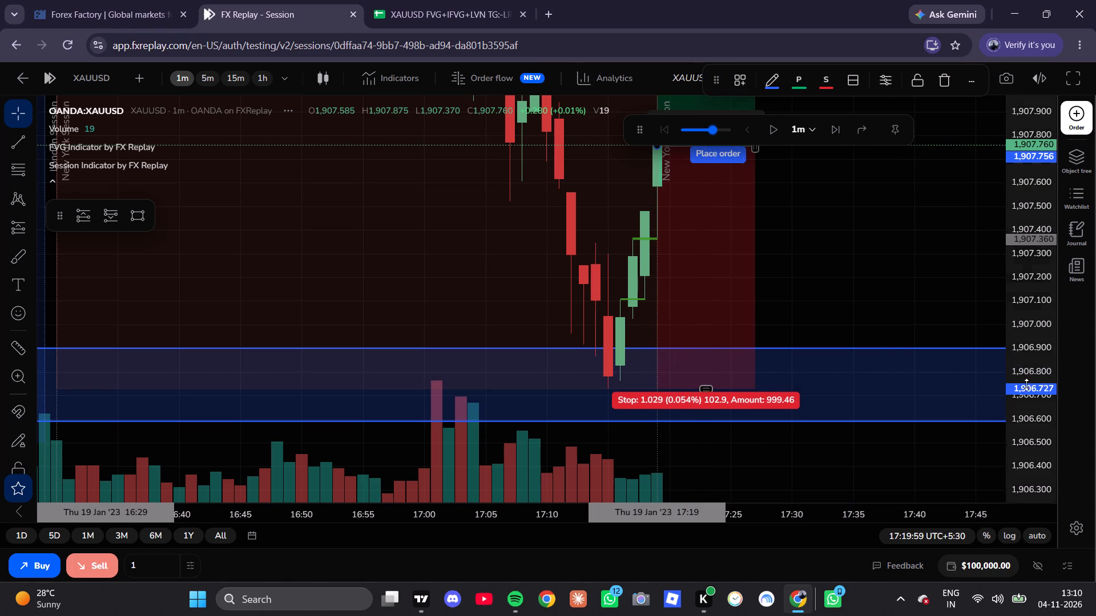
{"action": "scroll", "coordinate": [1026, 384], "scroll_direction": "down", "scroll_amount": 8}
{"action": "left_click_drag", "start_coordinate": [706, 348], "coordinate": [708, 428]}
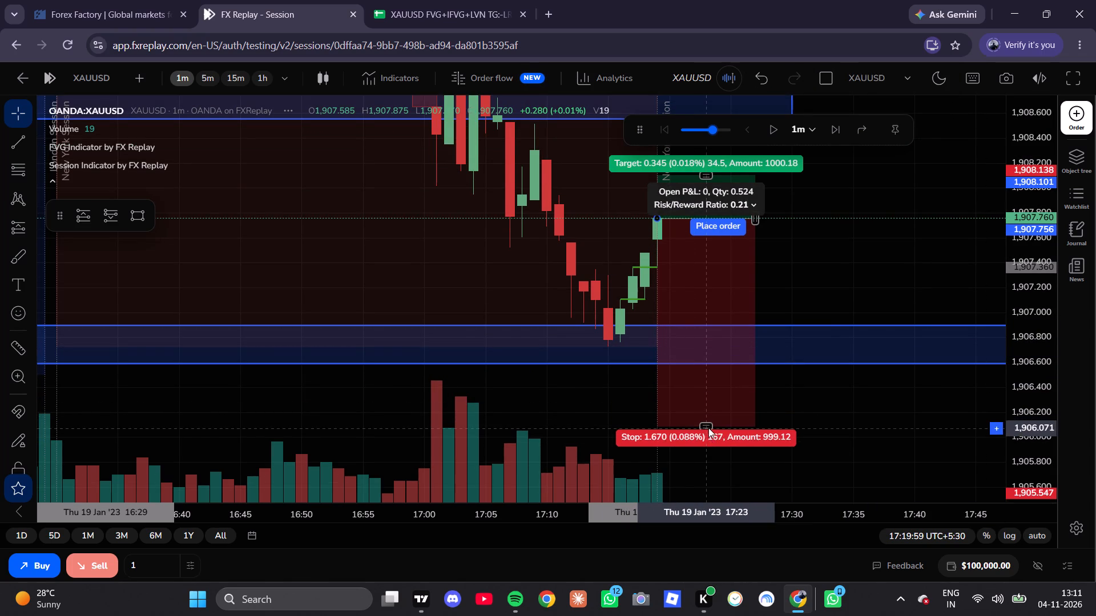
{"action": "left_click_drag", "start_coordinate": [708, 428], "coordinate": [706, 458]}
{"action": "left_click", "coordinate": [860, 400]}
{"action": "left_click_drag", "start_coordinate": [864, 399], "coordinate": [772, 543]}
Raise the long position's target to about 1,911.585 for a risk/reward ratio of 2.00.
{"action": "scroll", "coordinate": [746, 376], "scroll_direction": "down", "scroll_amount": 8}
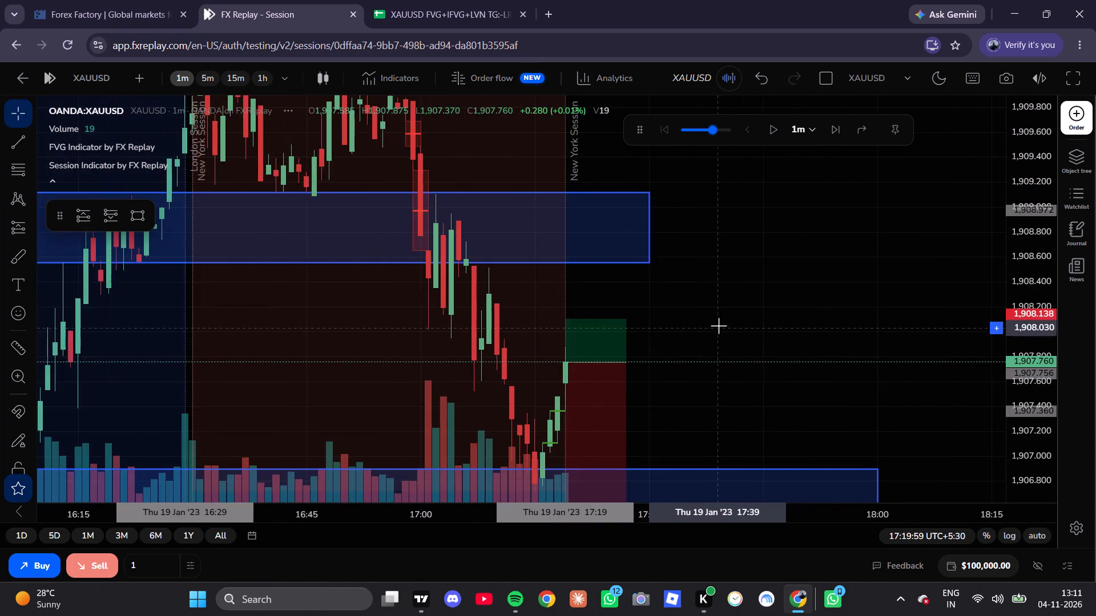
{"action": "scroll", "coordinate": [719, 326], "scroll_direction": "down", "scroll_amount": 13}
{"action": "scroll", "coordinate": [719, 320], "scroll_direction": "up", "scroll_amount": 1}
{"action": "scroll", "coordinate": [719, 320], "scroll_direction": "down", "scroll_amount": 3}
{"action": "scroll", "coordinate": [1029, 341], "scroll_direction": "down", "scroll_amount": 10}
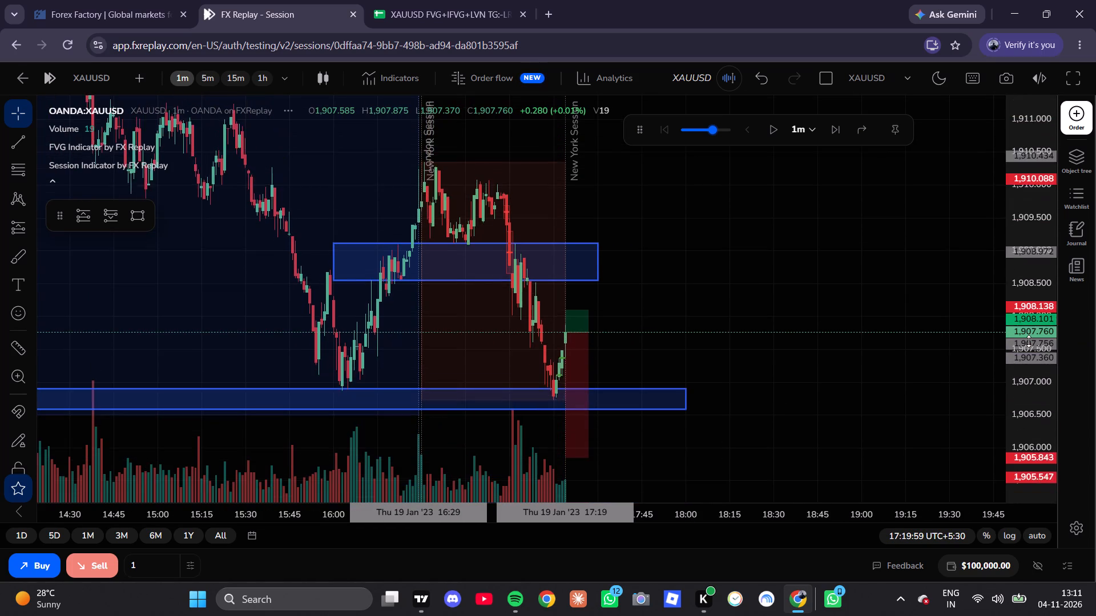
{"action": "scroll", "coordinate": [1029, 341], "scroll_direction": "down", "scroll_amount": 3}
{"action": "left_click_drag", "start_coordinate": [573, 305], "coordinate": [606, 205]}
{"action": "left_click_drag", "start_coordinate": [616, 184], "coordinate": [630, 147]}
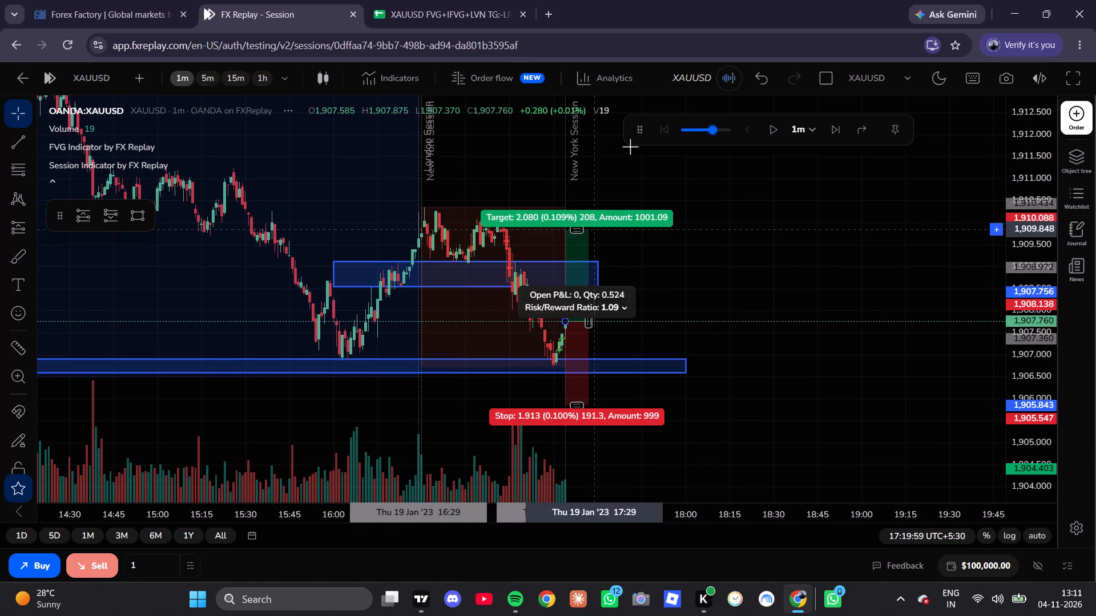
{"action": "double_click", "coordinate": [630, 147]}
{"action": "left_click_drag", "start_coordinate": [630, 147], "coordinate": [625, 161]}
{"action": "left_click_drag", "start_coordinate": [570, 222], "coordinate": [639, 166]}
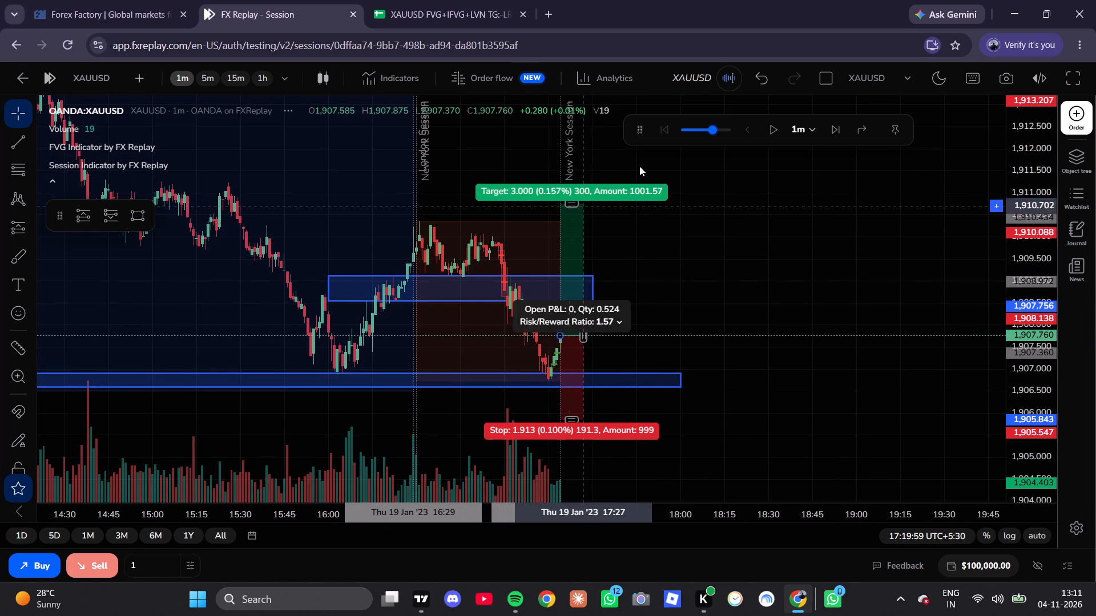
{"action": "left_click_drag", "start_coordinate": [639, 166], "coordinate": [669, 169]}
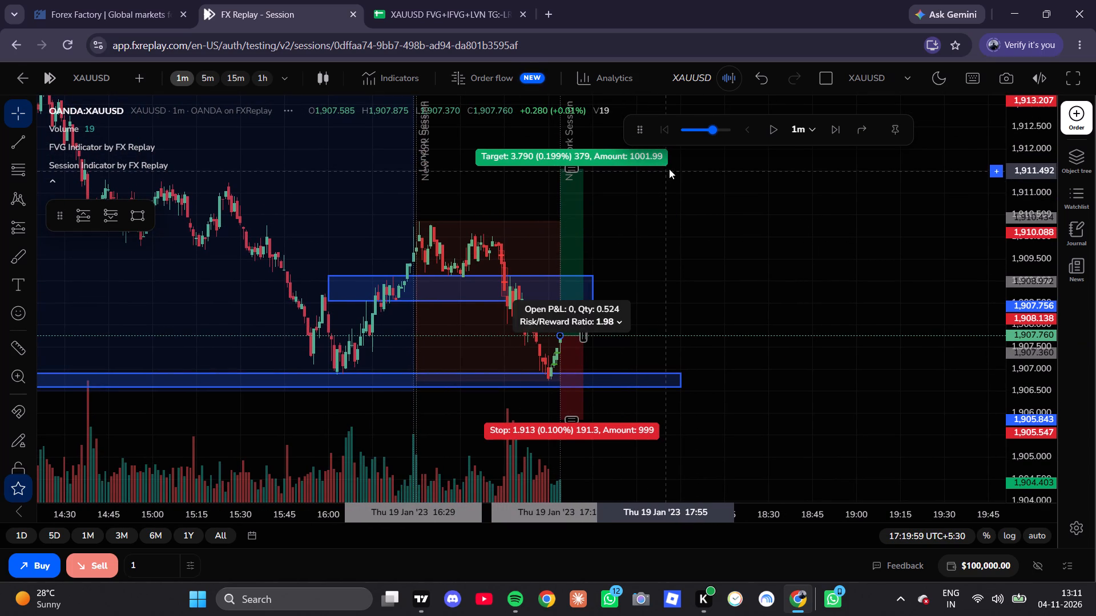
{"action": "left_click_drag", "start_coordinate": [669, 169], "coordinate": [670, 169]}
{"action": "left_click", "coordinate": [783, 228]}
Play the replay forward on the 1-minute chart and pause it at 19:01 on 19 January.
{"action": "left_click", "coordinate": [765, 126]}
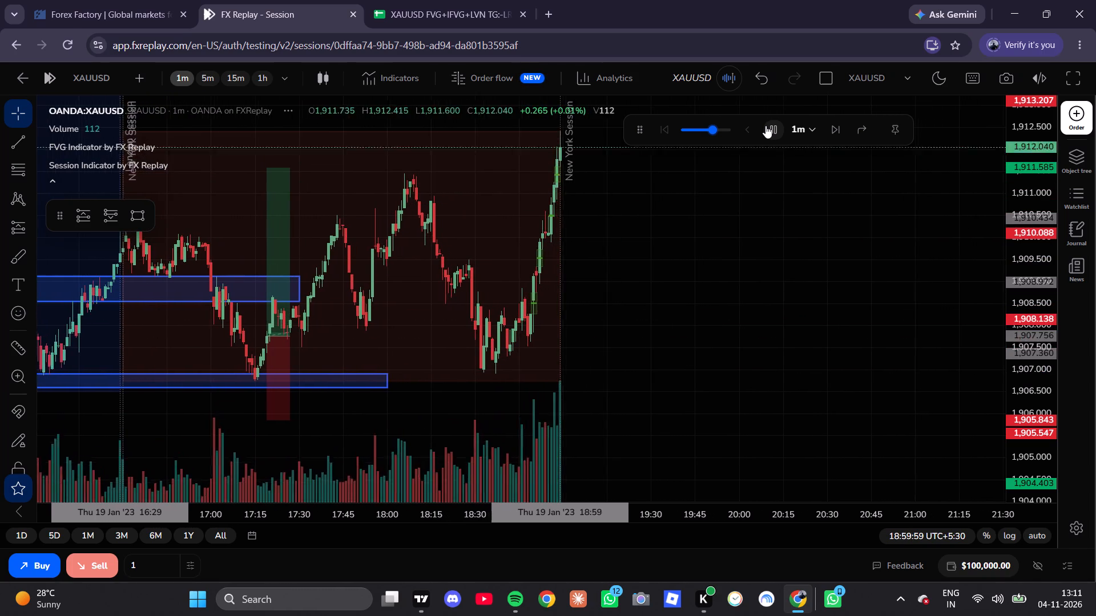
{"action": "left_click", "coordinate": [765, 125]}
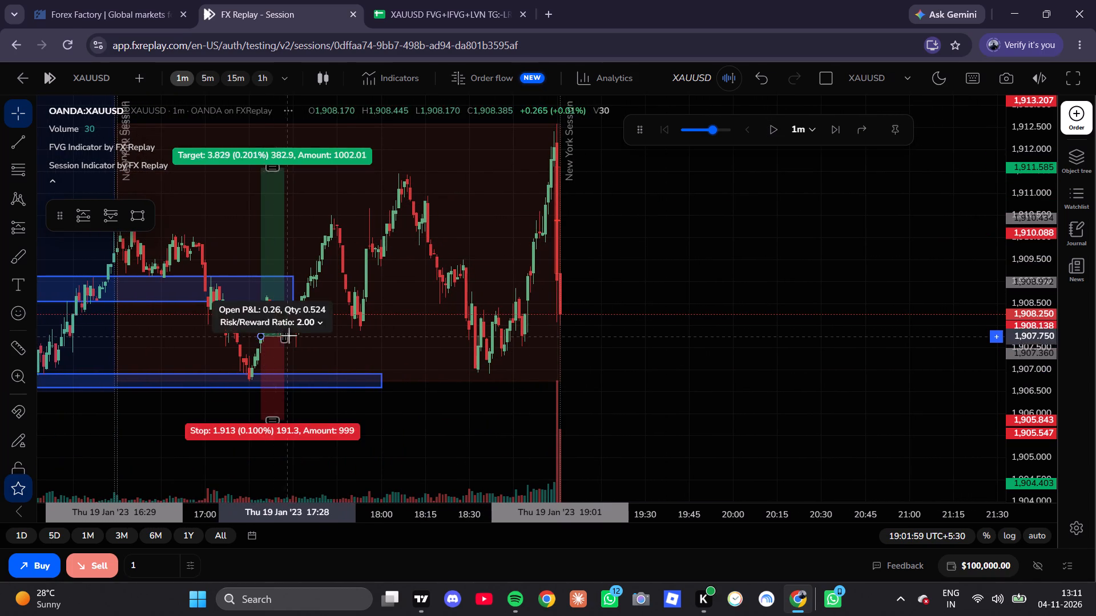
Extend the end of the long position from 17:28 to about 19:00, at the rally that reaches the target.
{"action": "left_click_drag", "start_coordinate": [282, 339], "coordinate": [558, 345]}
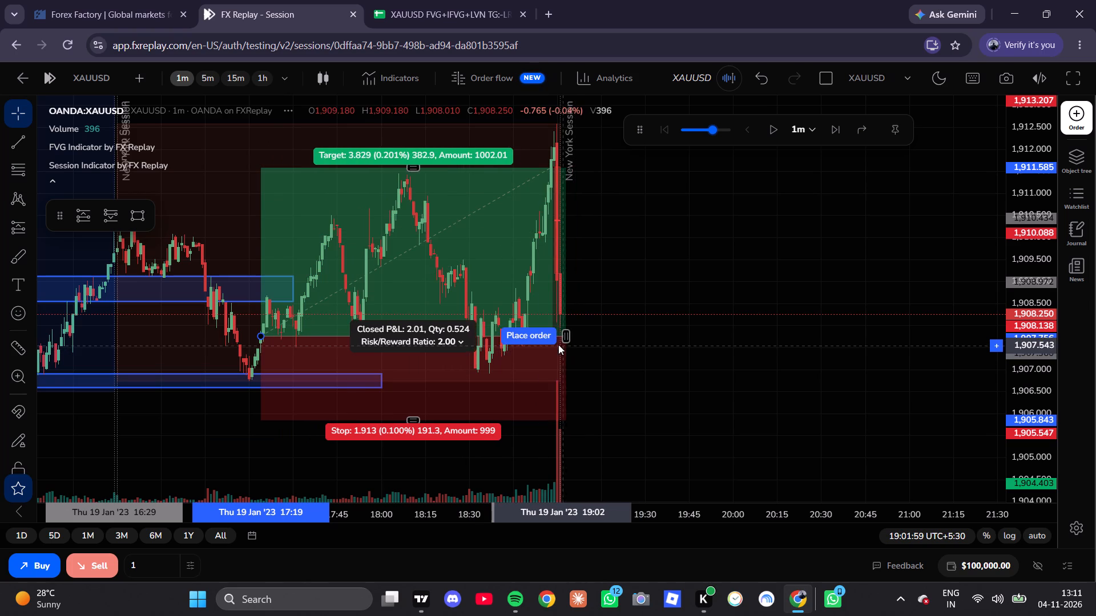
{"action": "left_click_drag", "start_coordinate": [558, 345], "coordinate": [551, 348]}
{"action": "left_click", "coordinate": [605, 335]}
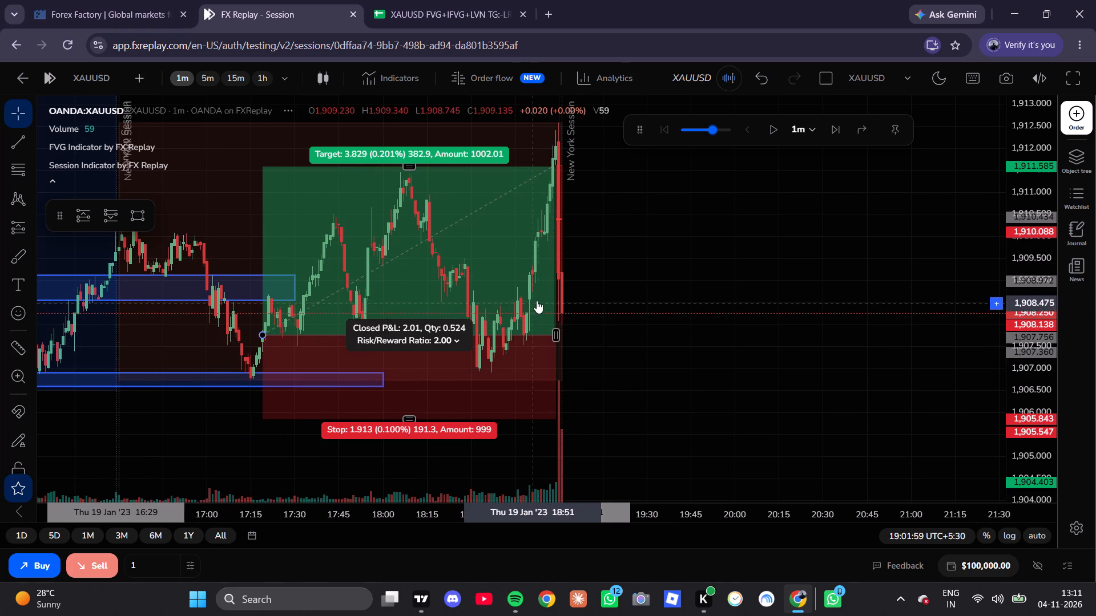
Check the Forex Factory January 2023 calendar for news around 19 January, comparing with the trade log and the replay chart.
{"action": "left_click", "coordinate": [82, 0]}
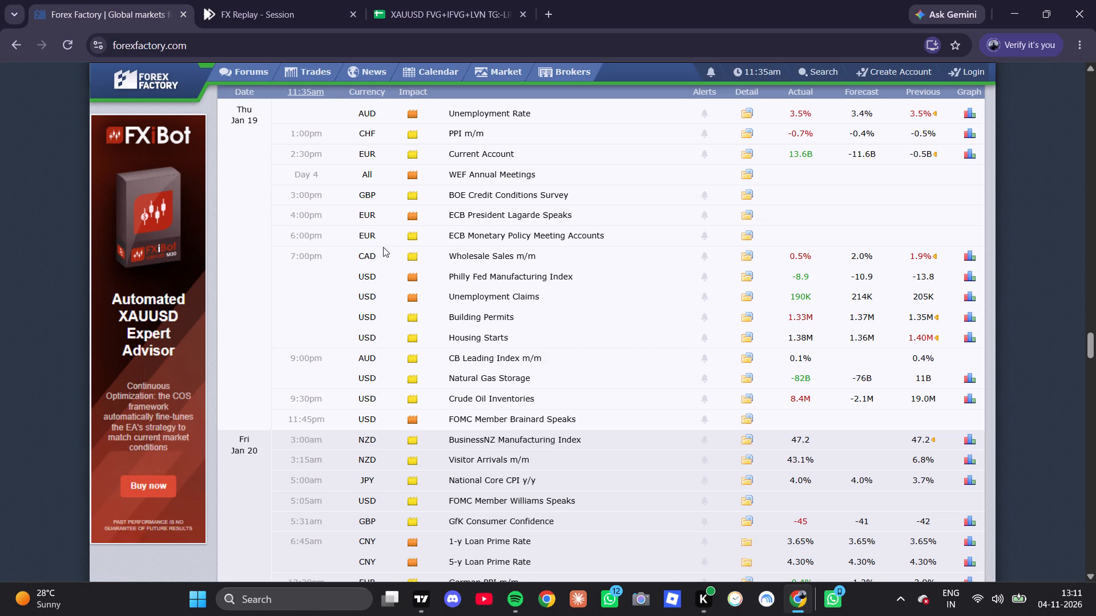
{"action": "scroll", "coordinate": [421, 310], "scroll_direction": "up", "scroll_amount": 5}
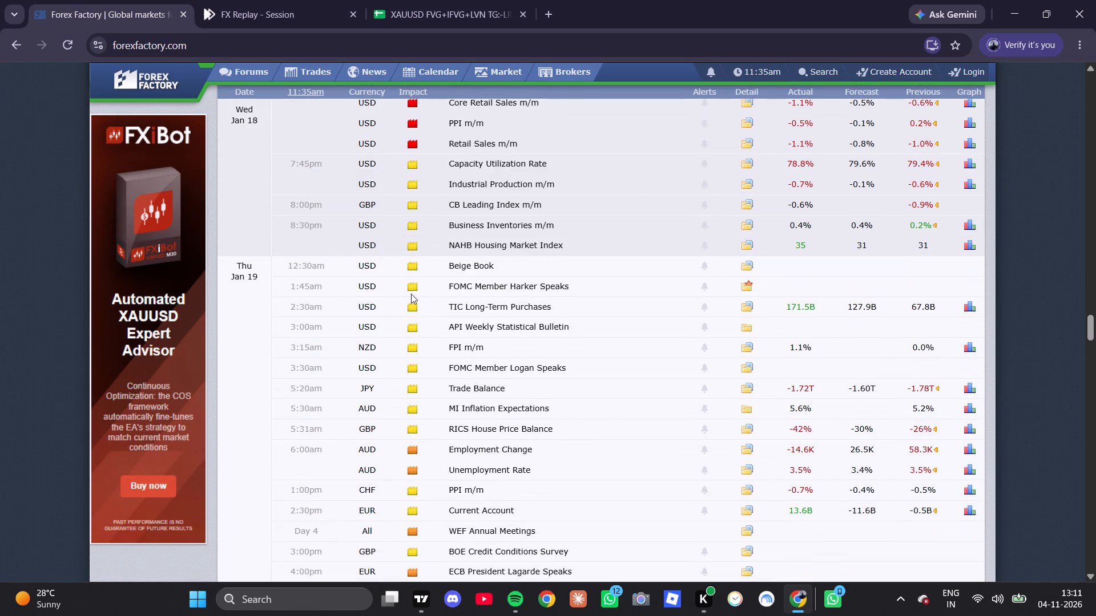
{"action": "scroll", "coordinate": [430, 262], "scroll_direction": "up", "scroll_amount": 1}
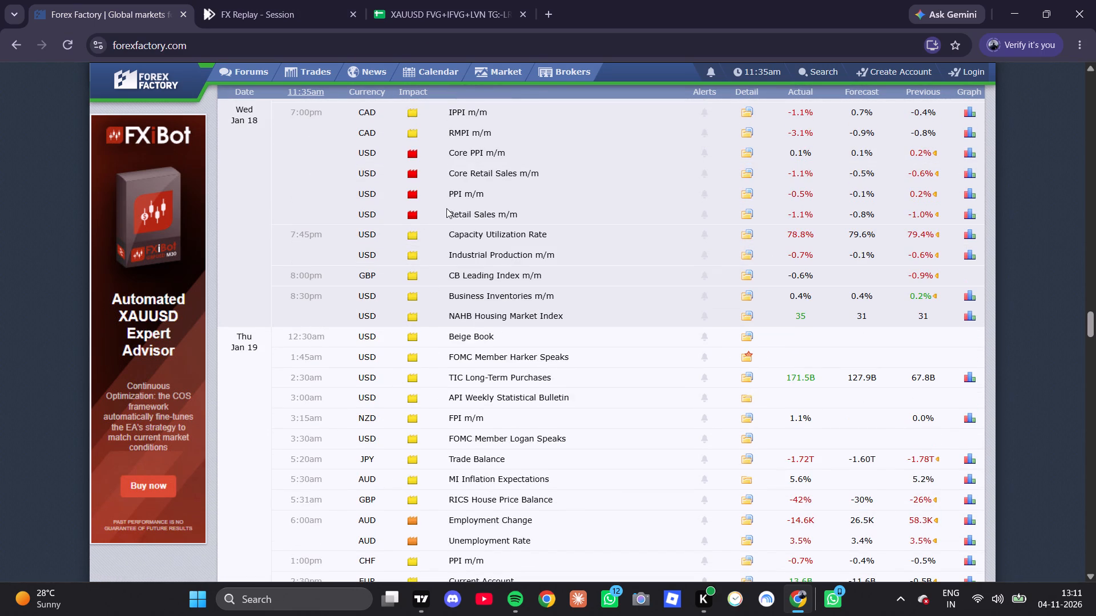
{"action": "left_click", "coordinate": [424, 0]}
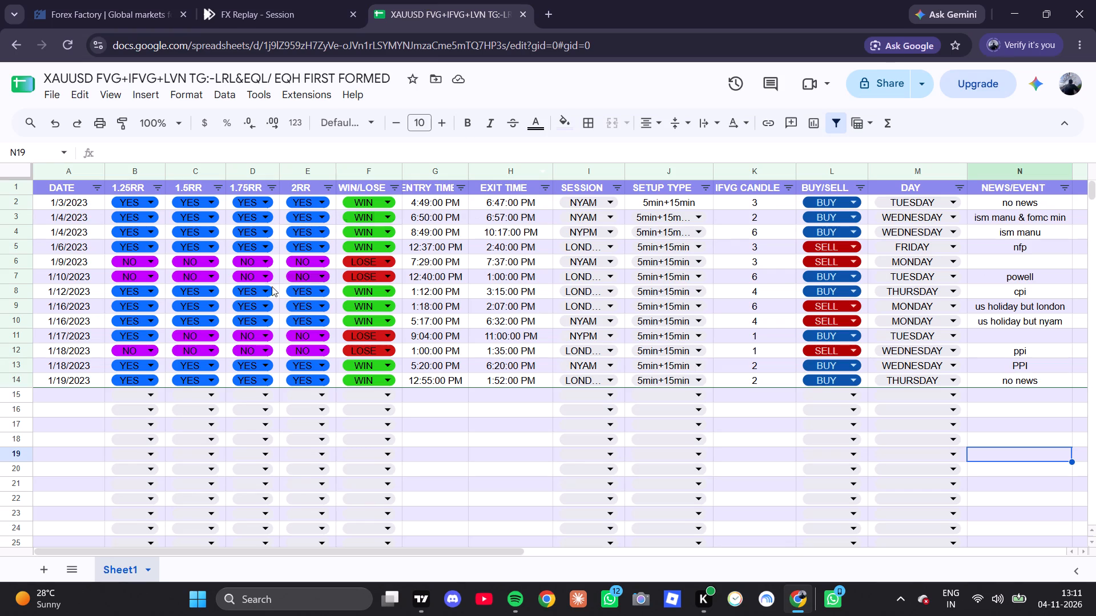
{"action": "left_click", "coordinate": [289, 0]}
{"action": "scroll", "coordinate": [468, 339], "scroll_direction": "down", "scroll_amount": 6}
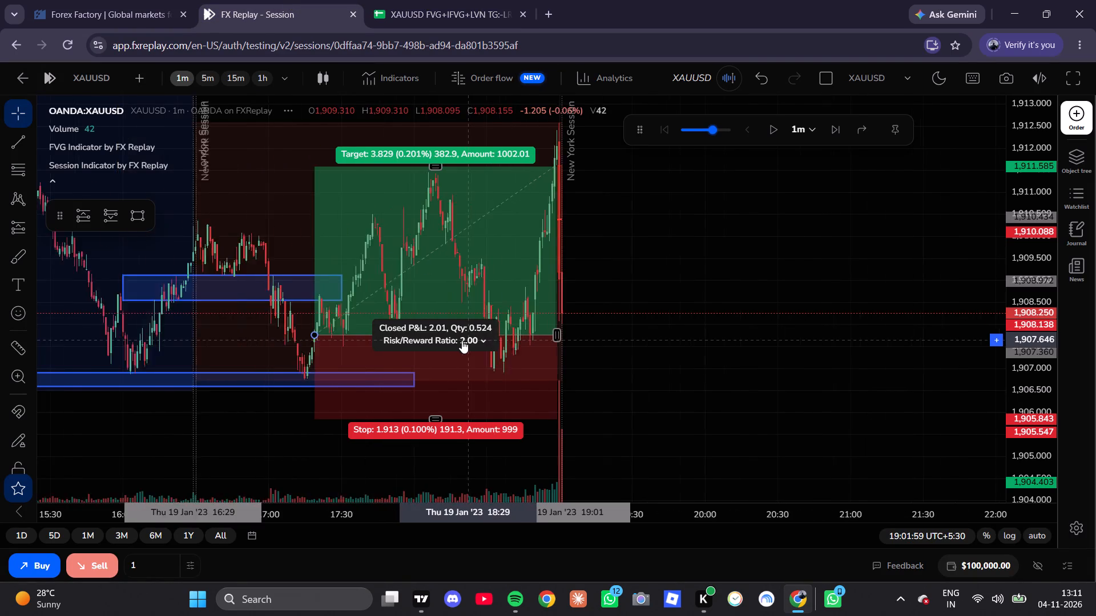
{"action": "left_click", "coordinate": [448, 59]}
{"action": "left_click", "coordinate": [443, 3]}
{"action": "left_click", "coordinate": [141, 0]}
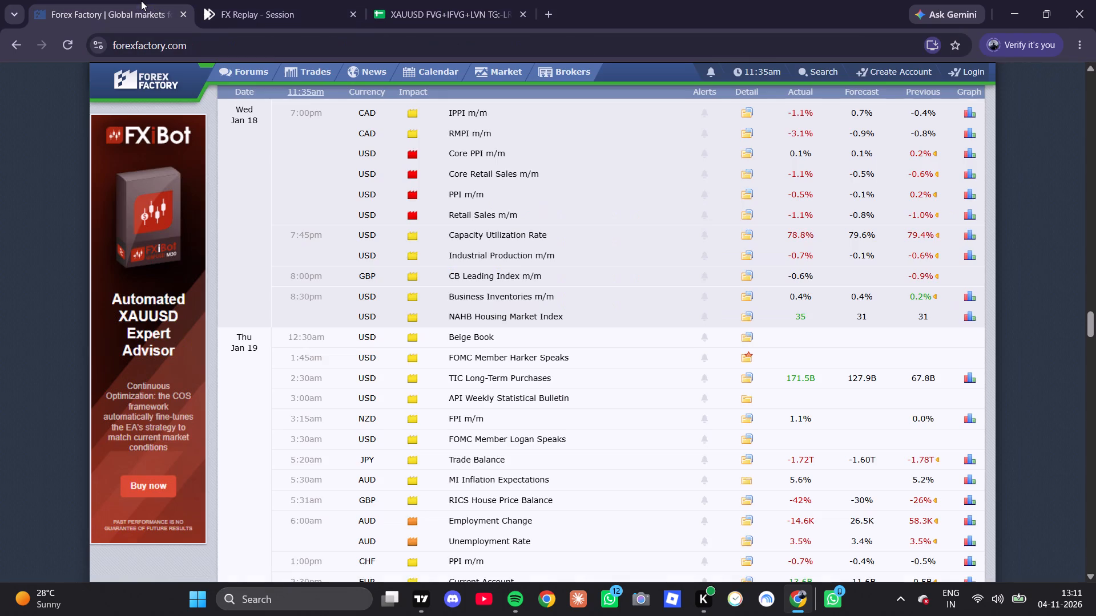
{"action": "scroll", "coordinate": [281, 179], "scroll_direction": "up", "scroll_amount": 9}
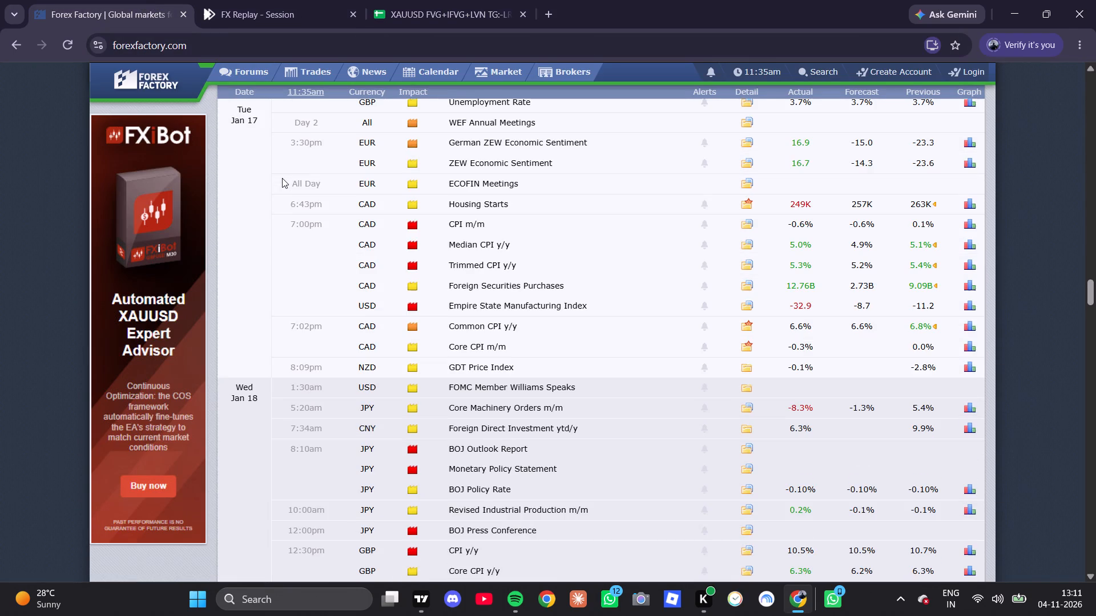
{"action": "scroll", "coordinate": [282, 178], "scroll_direction": "up", "scroll_amount": 8}
{"action": "scroll", "coordinate": [288, 176], "scroll_direction": "down", "scroll_amount": 1}
{"action": "scroll", "coordinate": [288, 176], "scroll_direction": "up", "scroll_amount": 20}
{"action": "scroll", "coordinate": [288, 176], "scroll_direction": "up", "scroll_amount": 4}
{"action": "scroll", "coordinate": [288, 180], "scroll_direction": "down", "scroll_amount": 1}
{"action": "scroll", "coordinate": [288, 180], "scroll_direction": "up", "scroll_amount": 5}
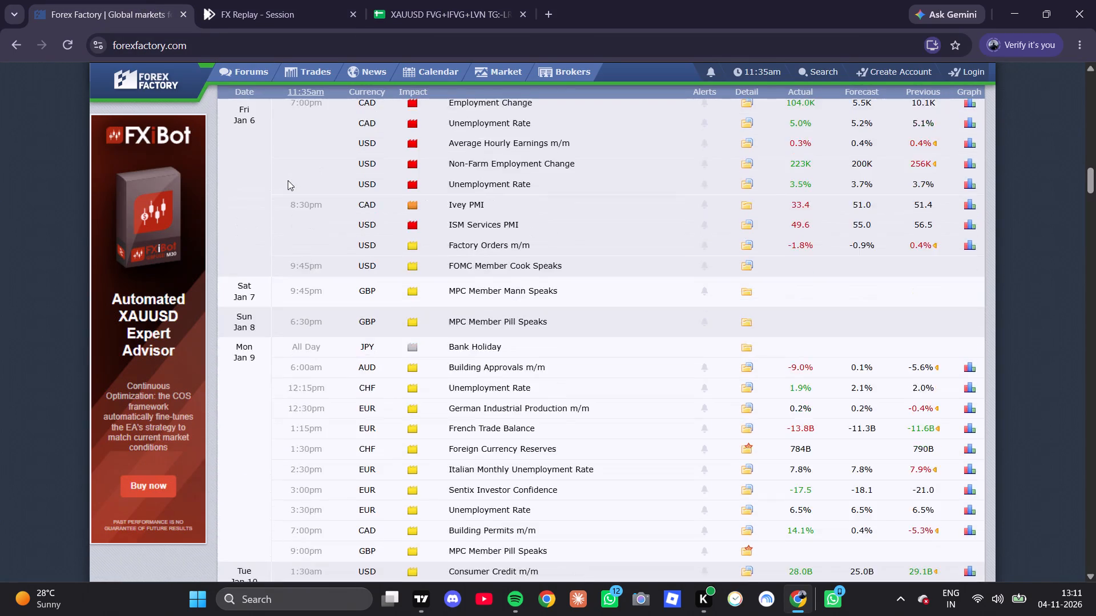
{"action": "scroll", "coordinate": [288, 180], "scroll_direction": "up", "scroll_amount": 20}
{"action": "scroll", "coordinate": [288, 180], "scroll_direction": "up", "scroll_amount": 7}
{"action": "scroll", "coordinate": [454, 381], "scroll_direction": "down", "scroll_amount": 4}
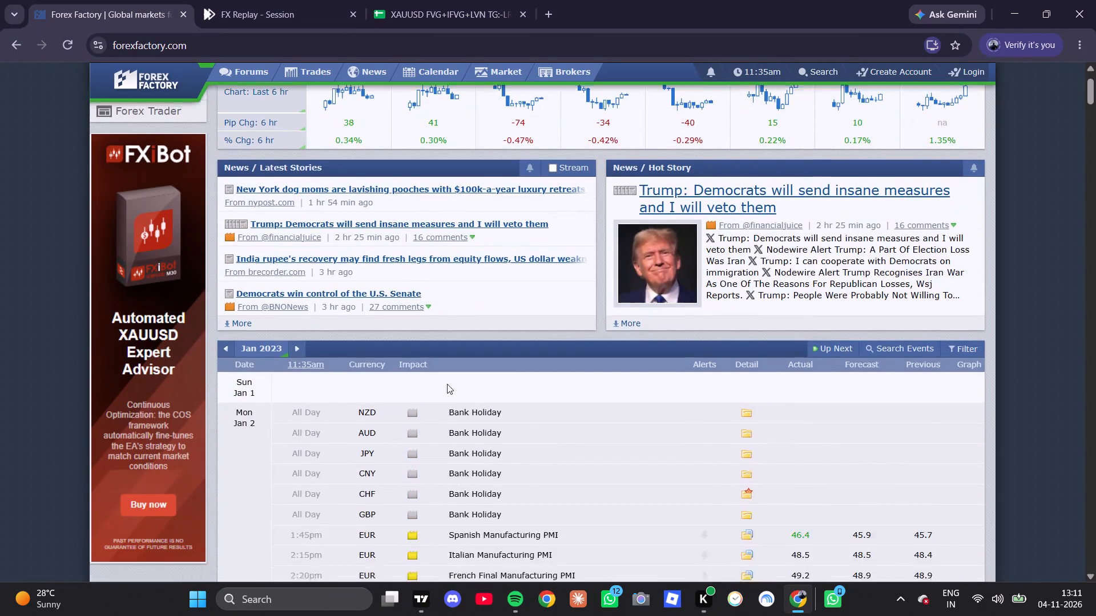
{"action": "scroll", "coordinate": [447, 384], "scroll_direction": "down", "scroll_amount": 20}
In row 15 of the trade log, set 1.25RR, 1.5RR, 1.75RR and 2RR to YES and the outcome to WIN.
{"action": "left_click", "coordinate": [429, 0]}
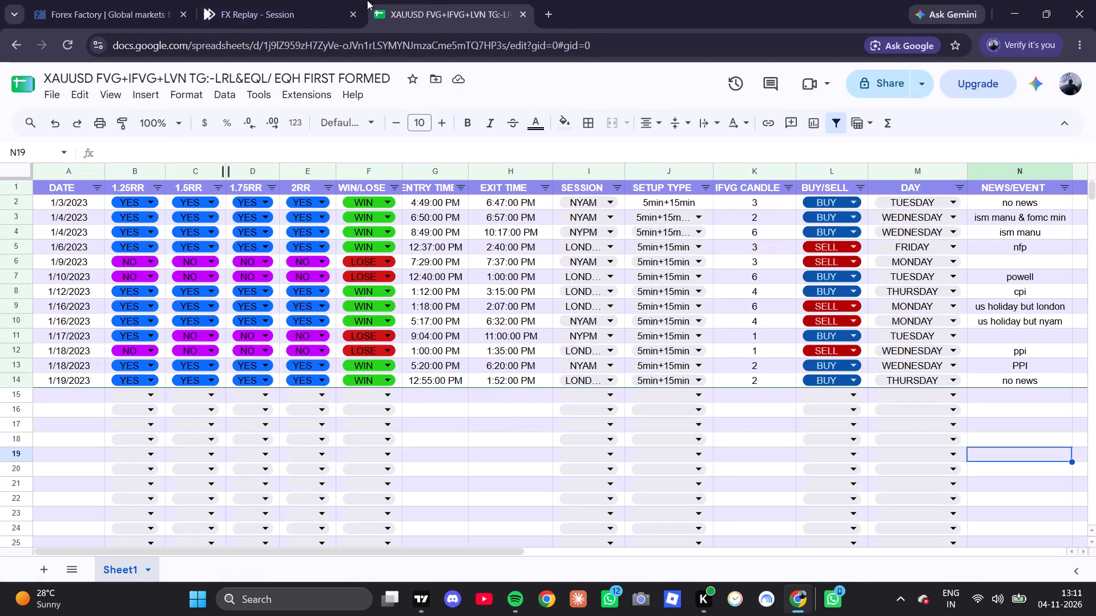
{"action": "left_click", "coordinate": [132, 395]}
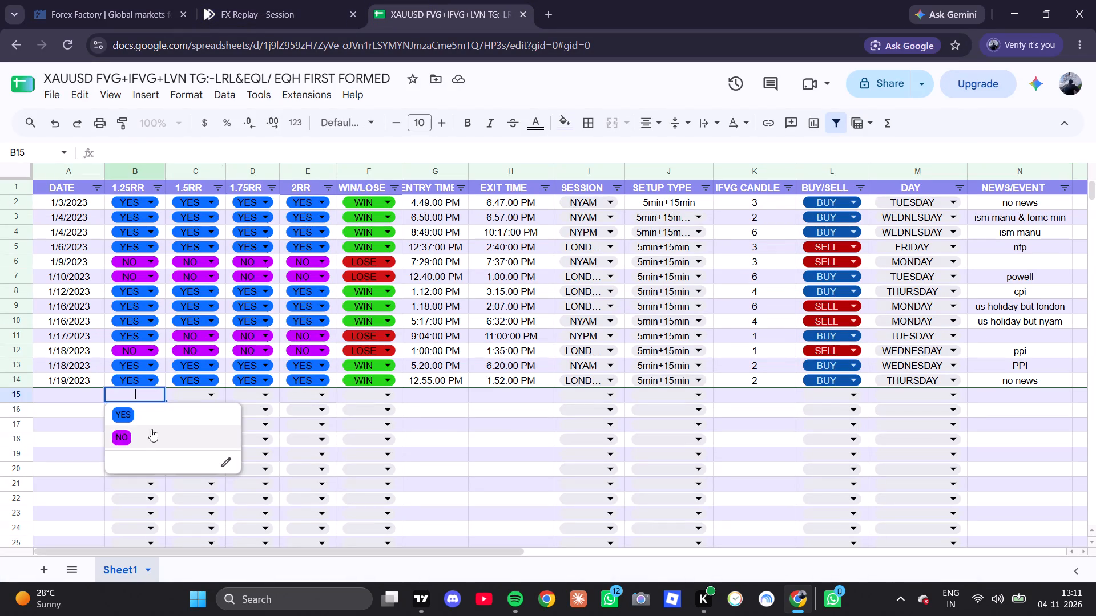
{"action": "left_click", "coordinate": [143, 404]}
{"action": "left_click", "coordinate": [192, 401]}
{"action": "left_click", "coordinate": [191, 395]}
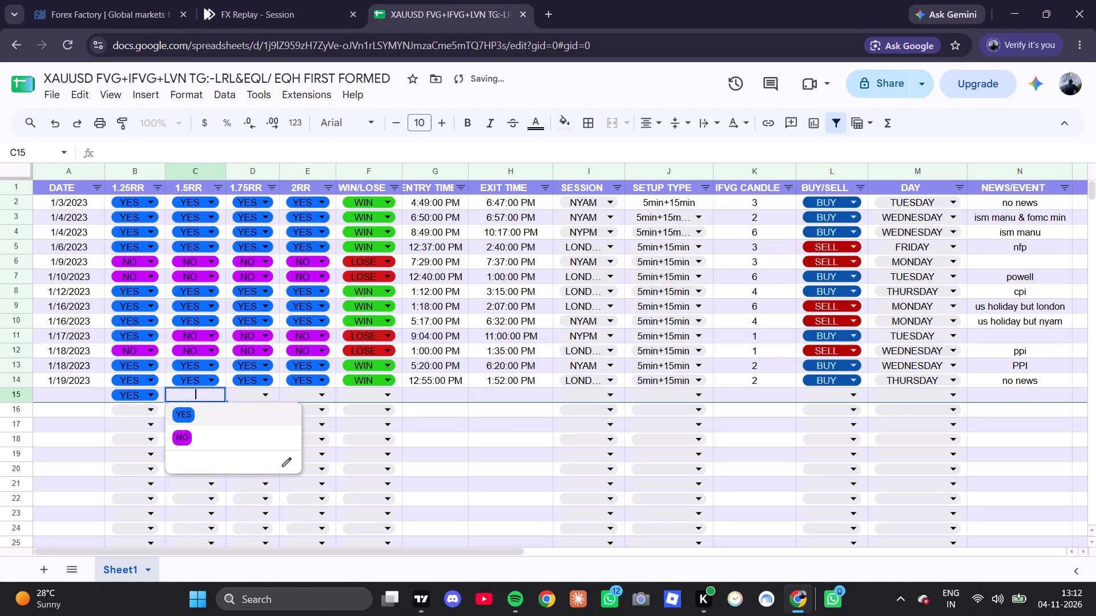
{"action": "left_click", "coordinate": [190, 411]}
{"action": "left_click", "coordinate": [236, 397]}
{"action": "left_click", "coordinate": [244, 414]}
{"action": "left_click", "coordinate": [302, 392]}
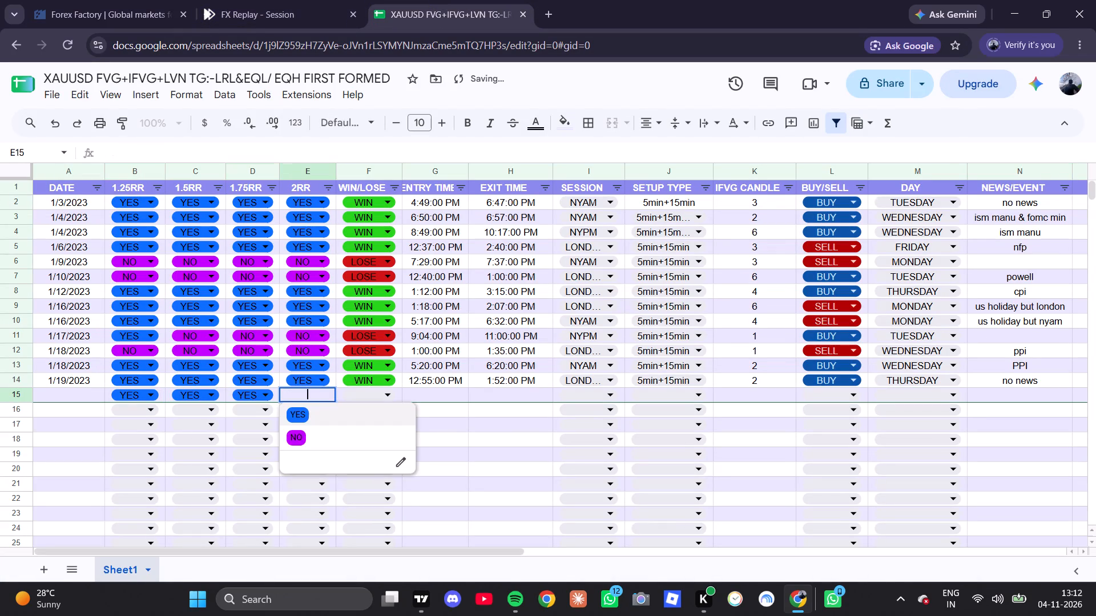
{"action": "left_click", "coordinate": [301, 408]}
{"action": "left_click", "coordinate": [375, 398]}
{"action": "left_click", "coordinate": [363, 414]}
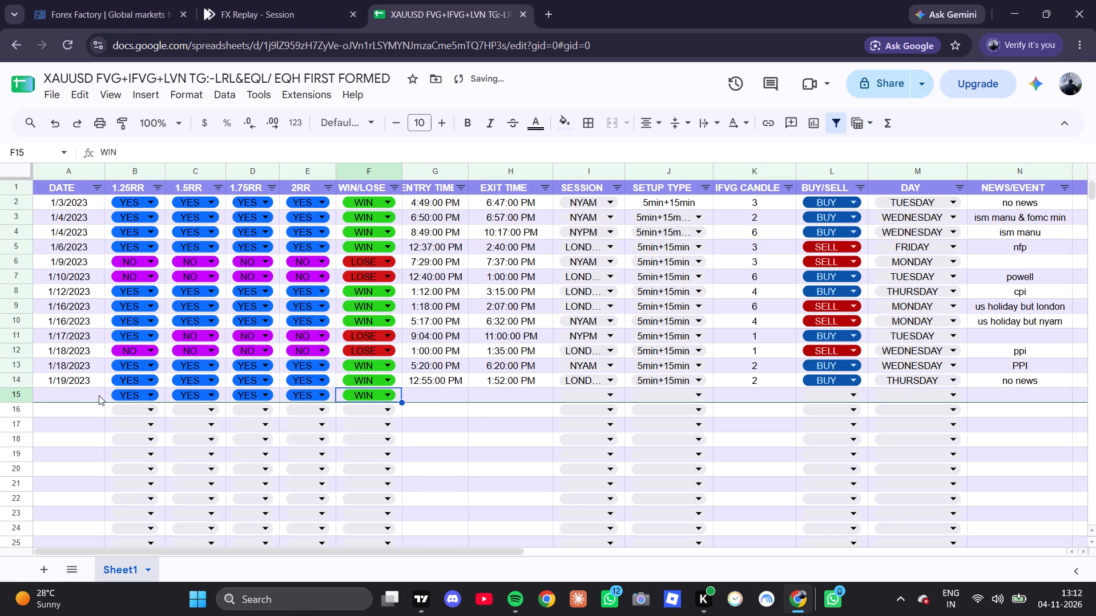
Enter the date 1/19/2023 for the new trade in row 15.
{"action": "left_click", "coordinate": [86, 392]}
{"action": "type", "text": "1/1"}
{"action": "key", "text": "9"}
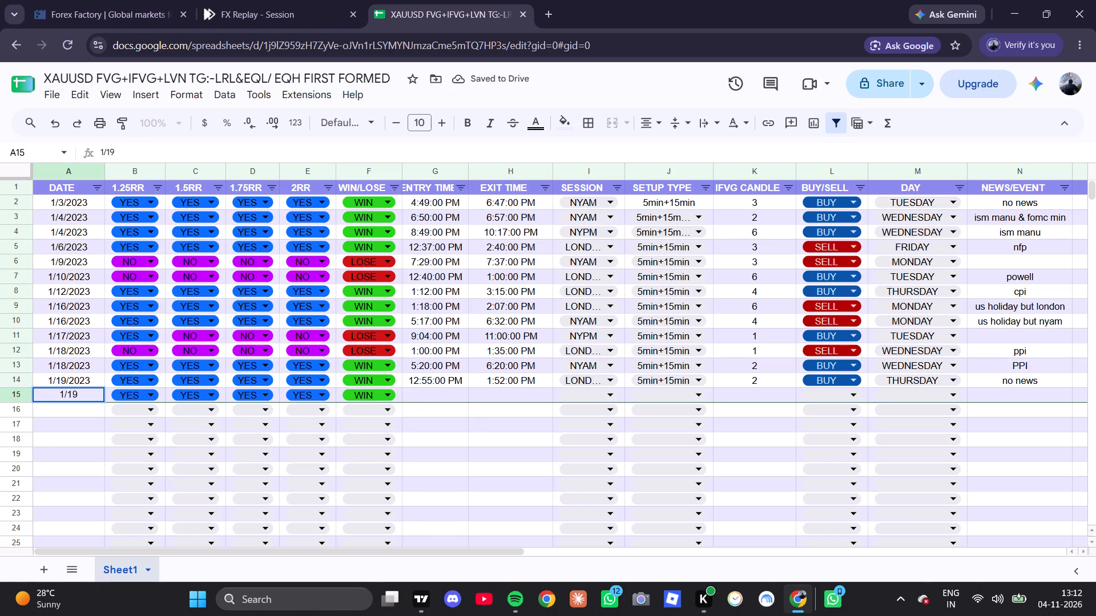
{"action": "type", "text": "/2023"}
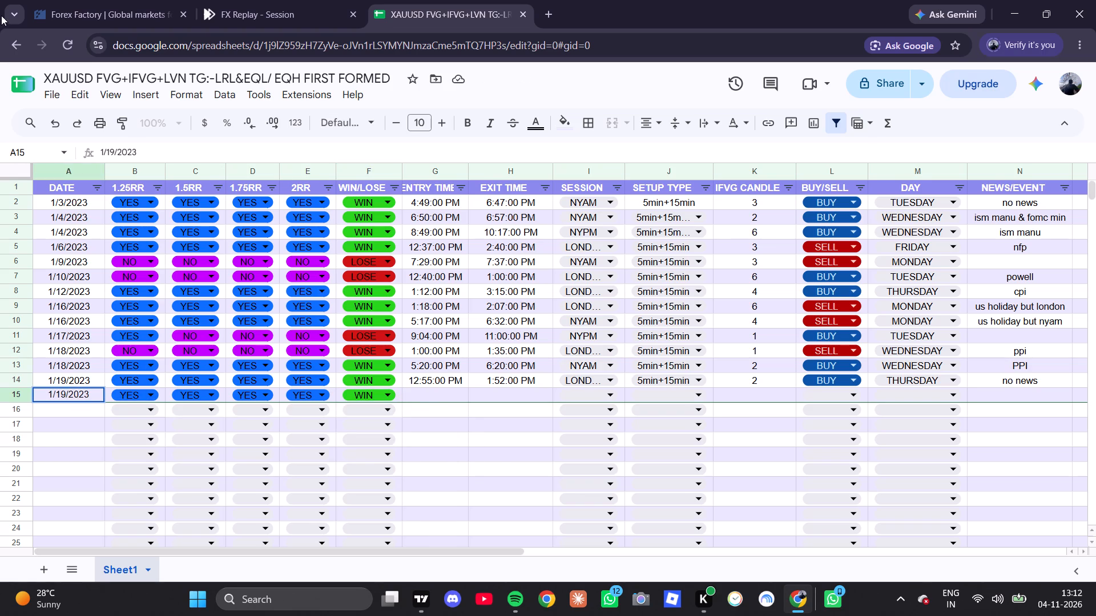
Return to the replay chart and examine 19 January's price action and both long positions across the Asia, London and New York sessions.
{"action": "left_click", "coordinate": [165, 0]}
{"action": "left_click", "coordinate": [208, 1]}
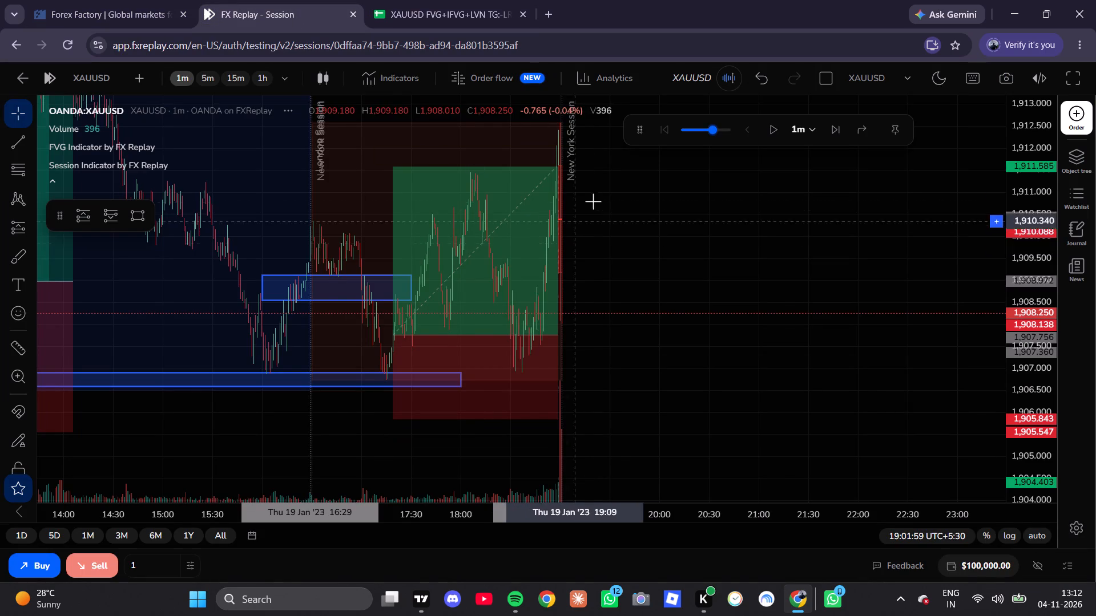
{"action": "scroll", "coordinate": [587, 249], "scroll_direction": "down", "scroll_amount": 3}
{"action": "left_click_drag", "start_coordinate": [657, 269], "coordinate": [764, 204]}
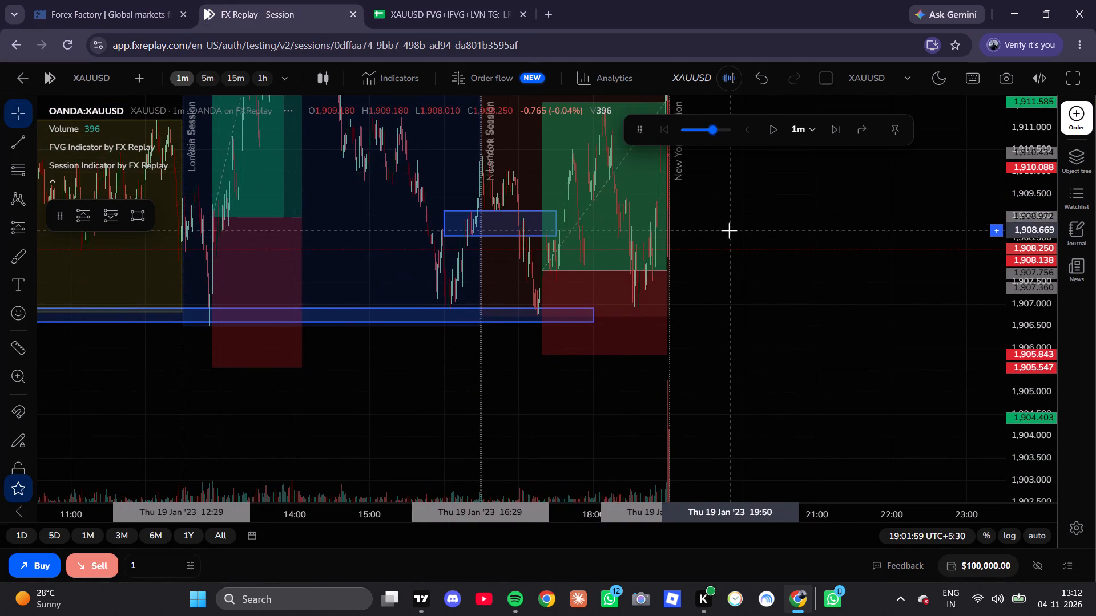
{"action": "scroll", "coordinate": [681, 261], "scroll_direction": "down", "scroll_amount": 1}
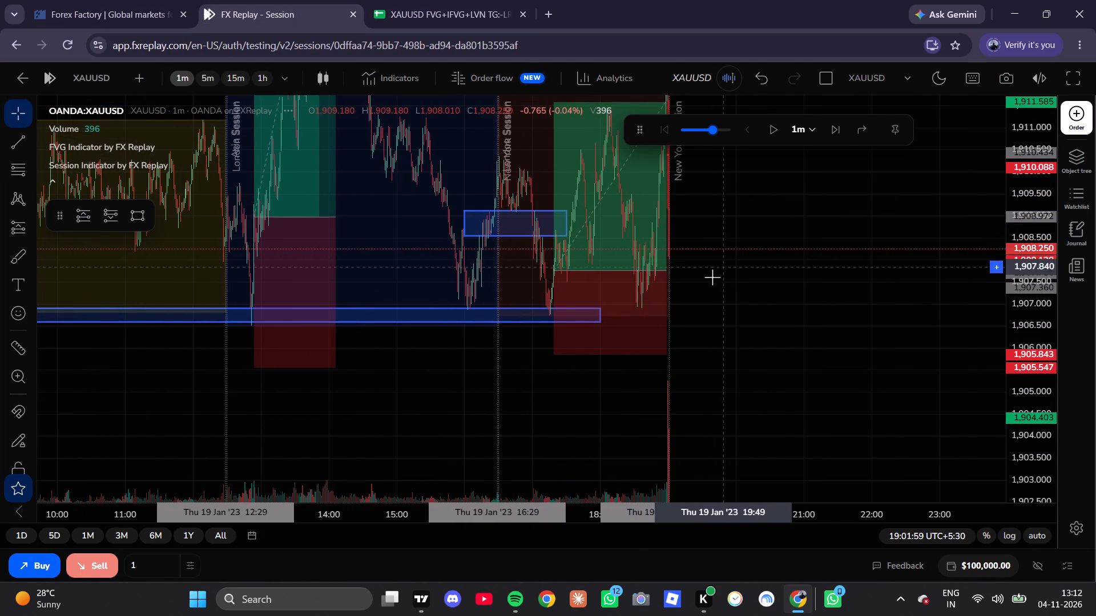
{"action": "left_click_drag", "start_coordinate": [391, 367], "coordinate": [1050, 403]}
{"action": "scroll", "coordinate": [785, 423], "scroll_direction": "up", "scroll_amount": 7}
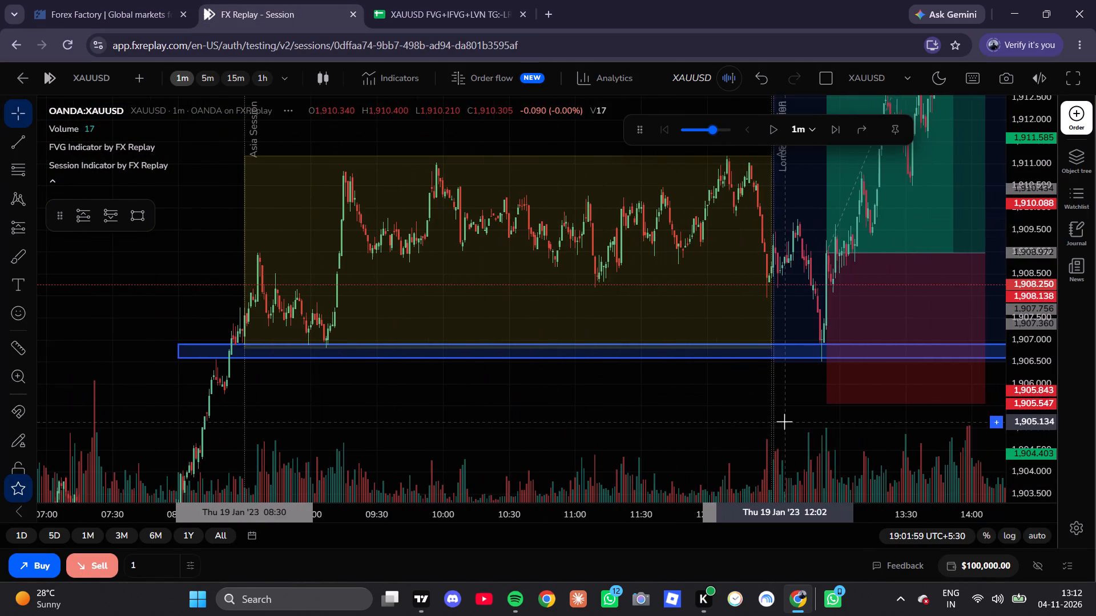
{"action": "scroll", "coordinate": [776, 420], "scroll_direction": "up", "scroll_amount": 2}
{"action": "left_click_drag", "start_coordinate": [742, 426], "coordinate": [410, 432]}
{"action": "scroll", "coordinate": [600, 341], "scroll_direction": "down", "scroll_amount": 9}
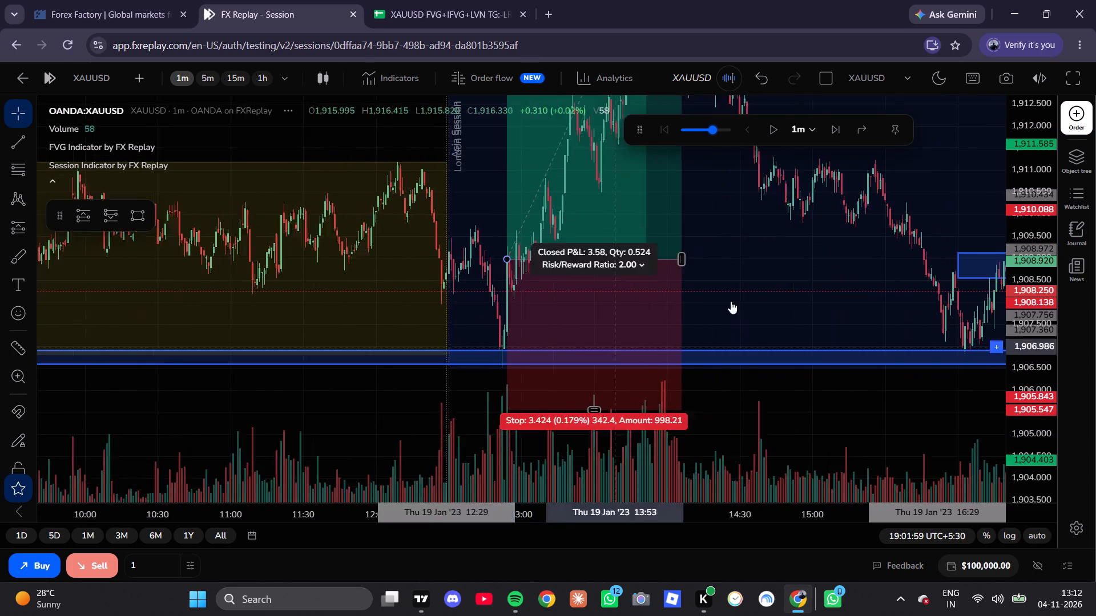
{"action": "left_click_drag", "start_coordinate": [924, 254], "coordinate": [415, 292]}
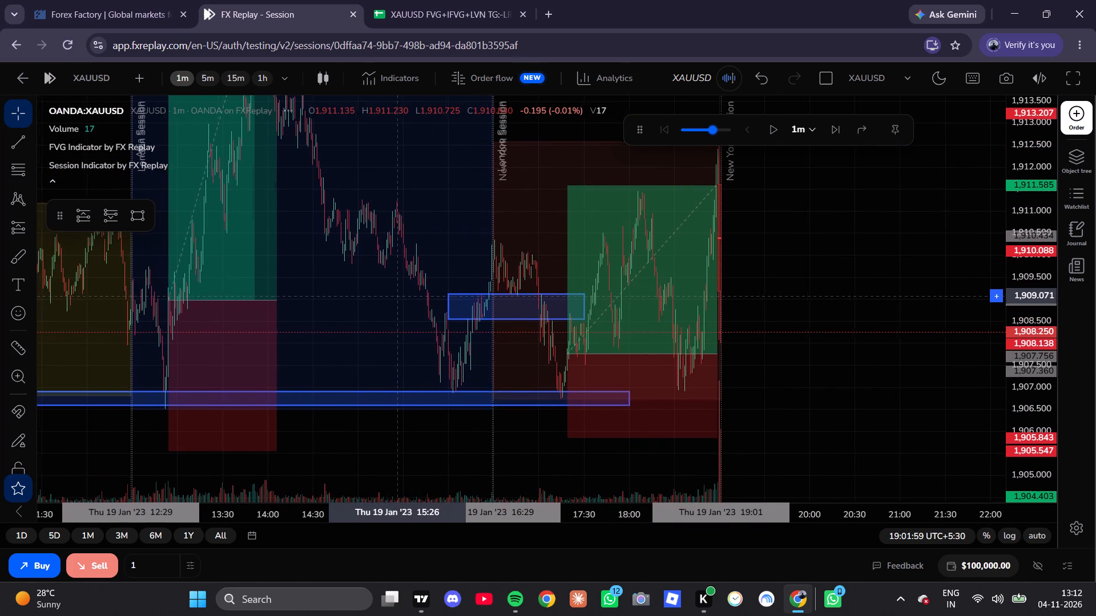
{"action": "left_click_drag", "start_coordinate": [415, 292], "coordinate": [597, 392]}
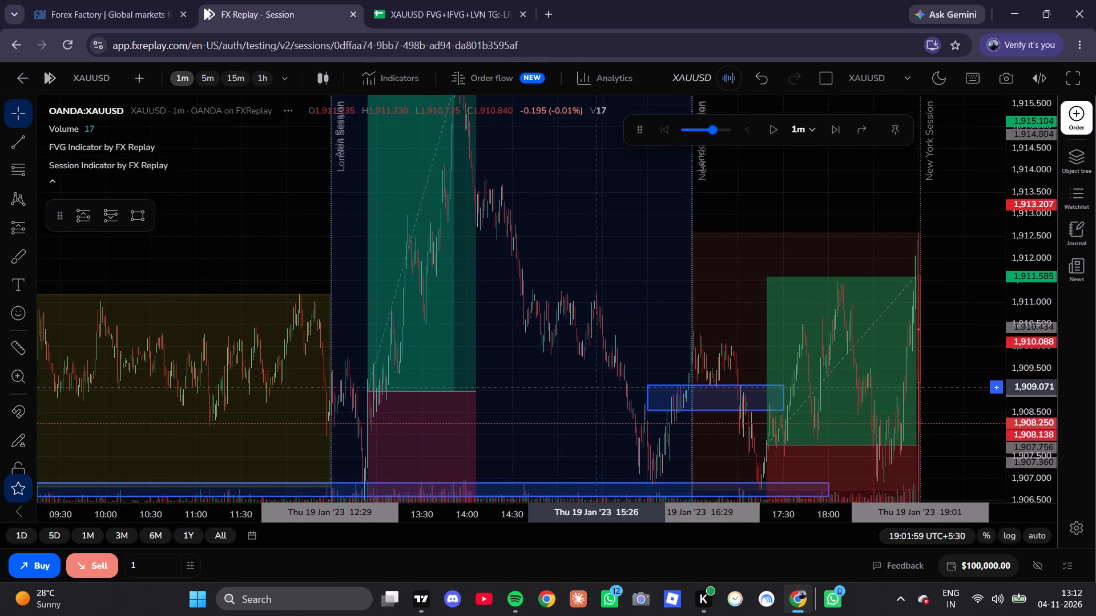
{"action": "left_click_drag", "start_coordinate": [597, 392], "coordinate": [582, 292]}
{"action": "scroll", "coordinate": [581, 294], "scroll_direction": "up", "scroll_amount": 4}
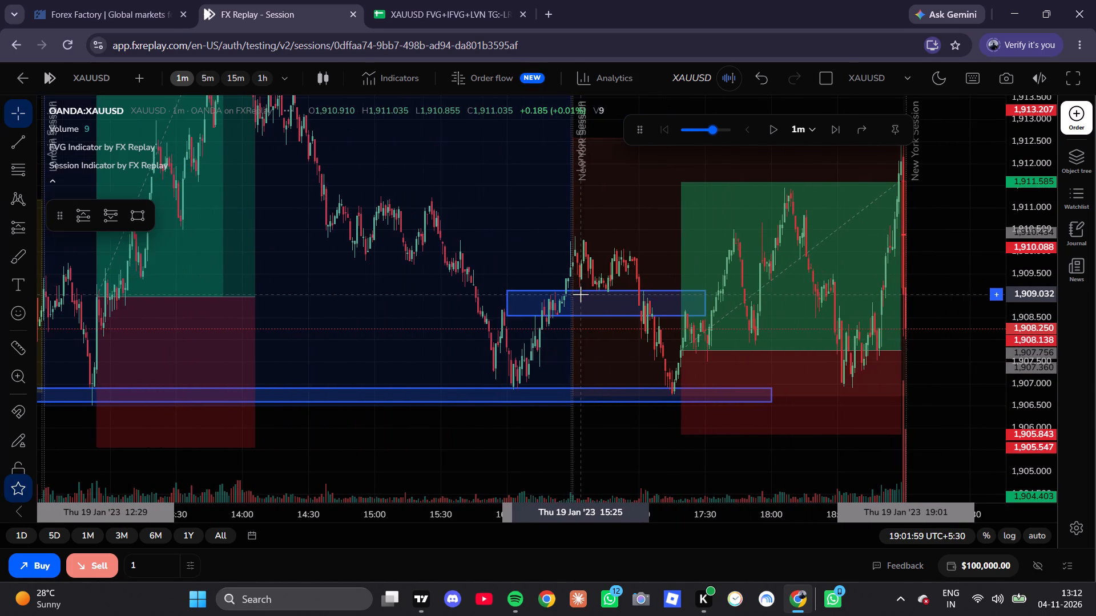
{"action": "left_click_drag", "start_coordinate": [624, 228], "coordinate": [615, 261]}
{"action": "scroll", "coordinate": [800, 275], "scroll_direction": "down", "scroll_amount": 5}
{"action": "scroll", "coordinate": [958, 260], "scroll_direction": "down", "scroll_amount": 3}
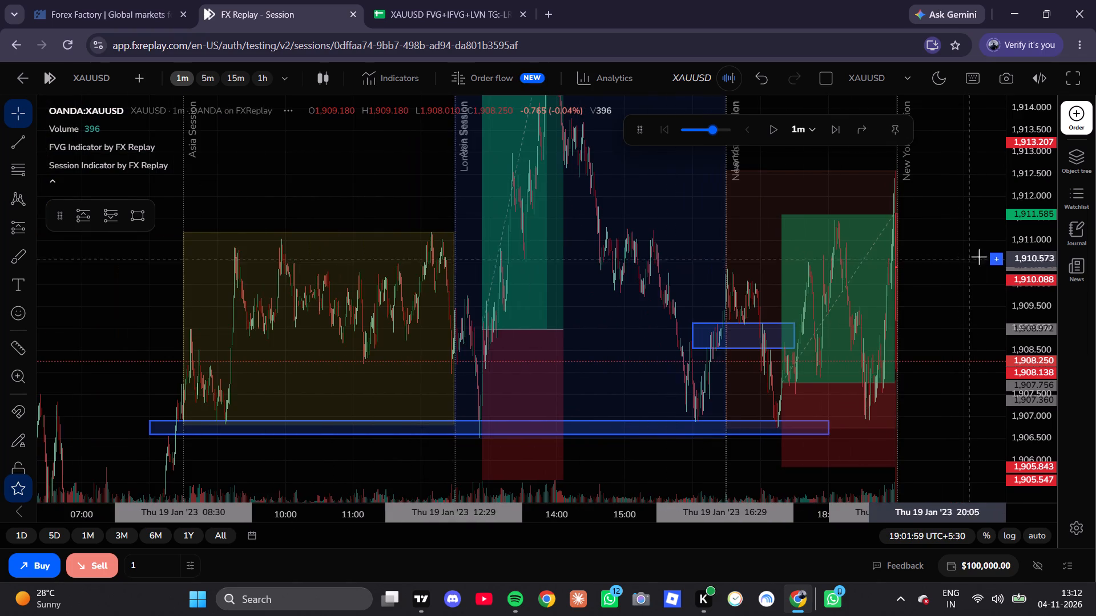
{"action": "scroll", "coordinate": [1024, 332], "scroll_direction": "down", "scroll_amount": 9}
{"action": "left_click_drag", "start_coordinate": [968, 375], "coordinate": [949, 376]}
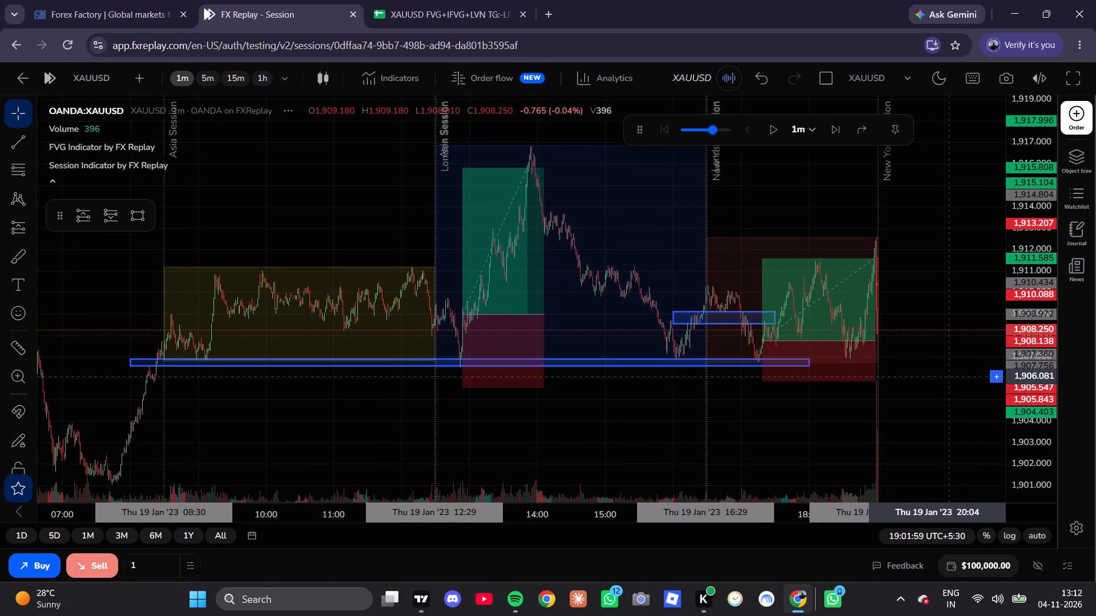
On the 15-minute chart, delete the New York-session long position drawn on 19 January.
{"action": "left_click_drag", "start_coordinate": [949, 376], "coordinate": [973, 330]}
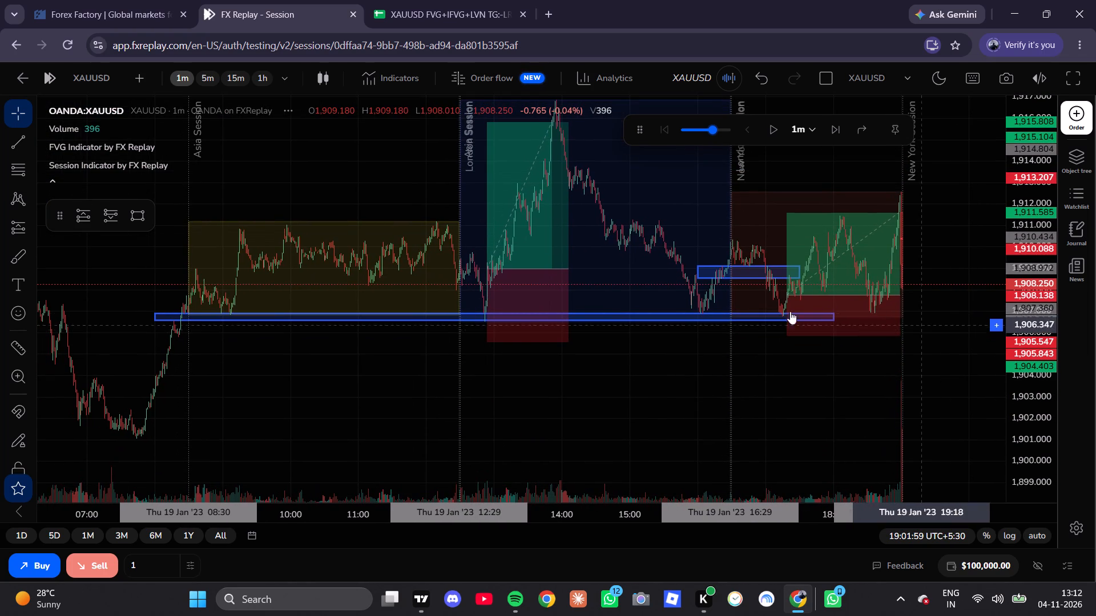
{"action": "left_click", "coordinate": [221, 71]}
{"action": "scroll", "coordinate": [814, 348], "scroll_direction": "up", "scroll_amount": 2}
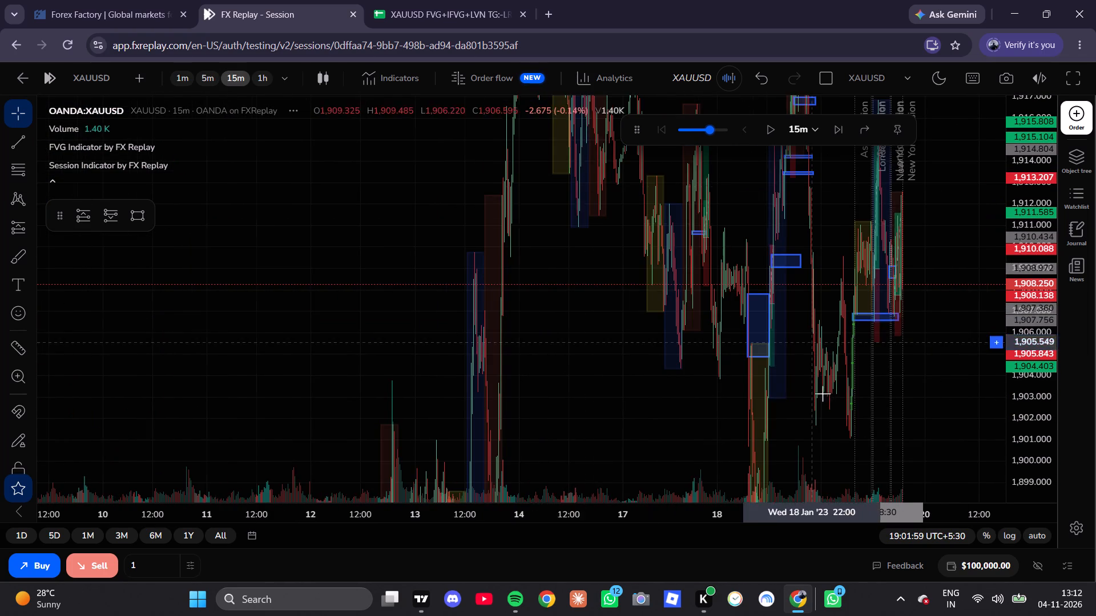
{"action": "scroll", "coordinate": [823, 394], "scroll_direction": "up", "scroll_amount": 19}
{"action": "scroll", "coordinate": [825, 393], "scroll_direction": "up", "scroll_amount": 4}
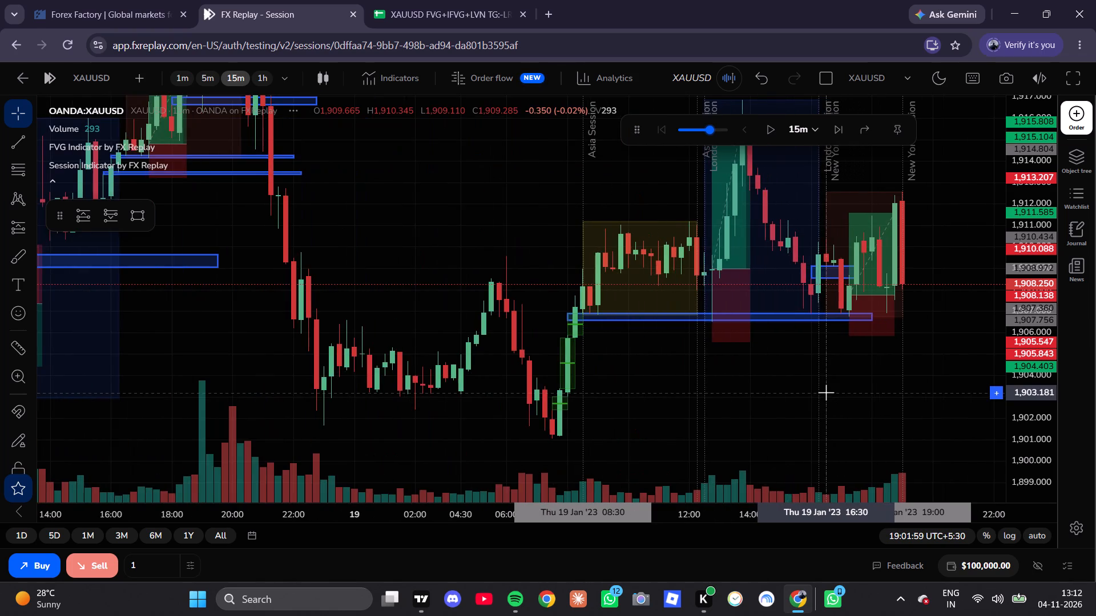
{"action": "scroll", "coordinate": [826, 392], "scroll_direction": "up", "scroll_amount": 2}
{"action": "scroll", "coordinate": [1024, 335], "scroll_direction": "up", "scroll_amount": 9}
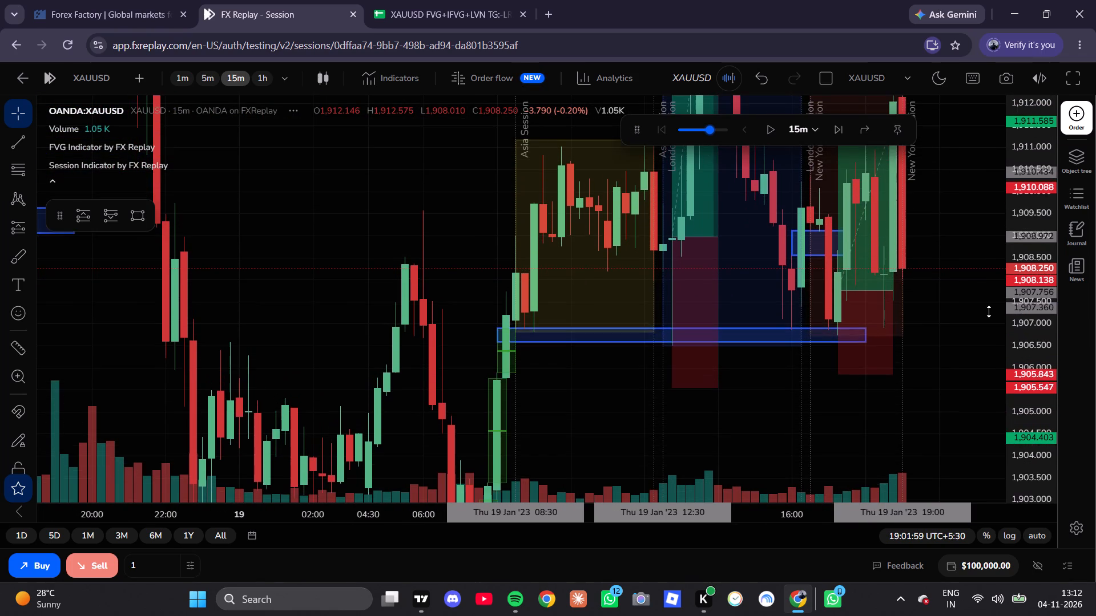
{"action": "left_click_drag", "start_coordinate": [952, 293], "coordinate": [917, 447]}
{"action": "scroll", "coordinate": [771, 310], "scroll_direction": "up", "scroll_amount": 5}
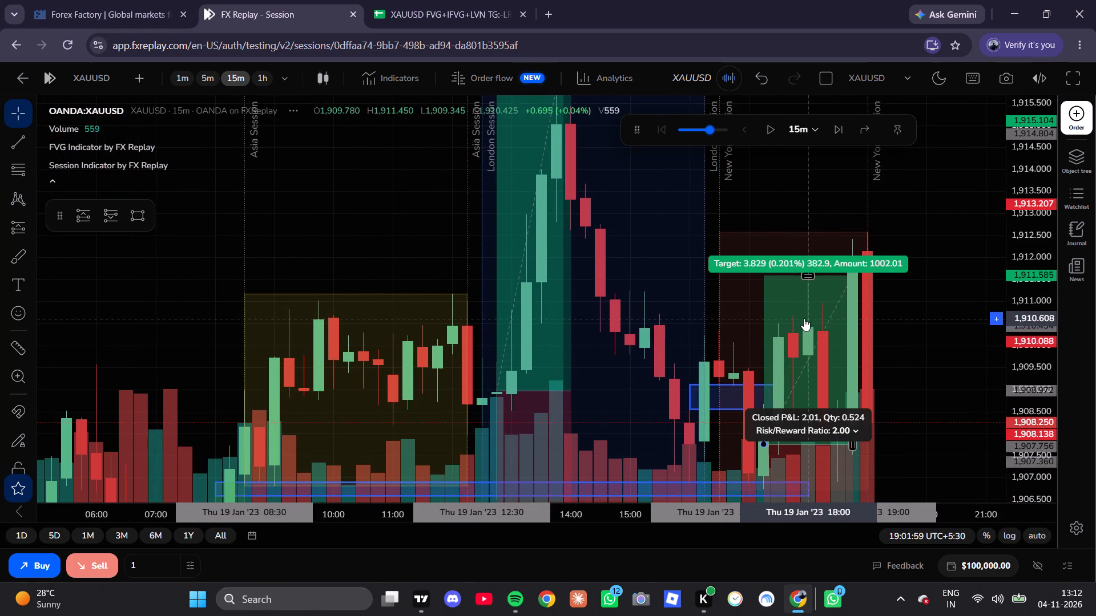
{"action": "left_click", "coordinate": [804, 318]}
{"action": "left_click", "coordinate": [1040, 240]}
Shorten the lower blue rectangle near 1,906.6–1,906.9 so it ends at about 14:15 on 19 January.
{"action": "left_click_drag", "start_coordinate": [907, 338], "coordinate": [920, 294]}
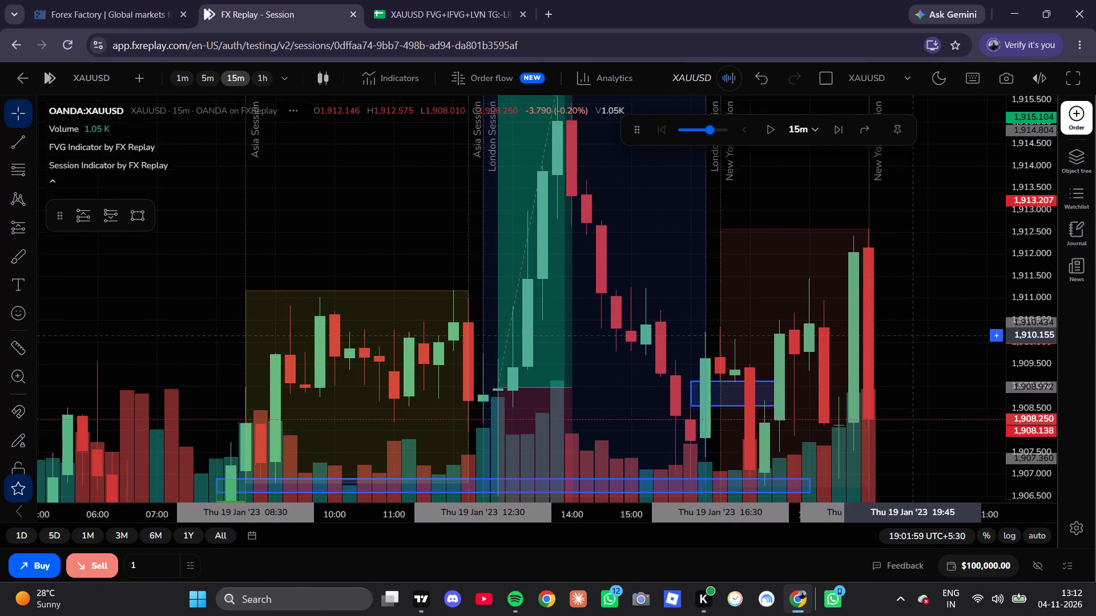
{"action": "left_click_drag", "start_coordinate": [920, 294], "coordinate": [940, 225]}
{"action": "left_click", "coordinate": [816, 368]}
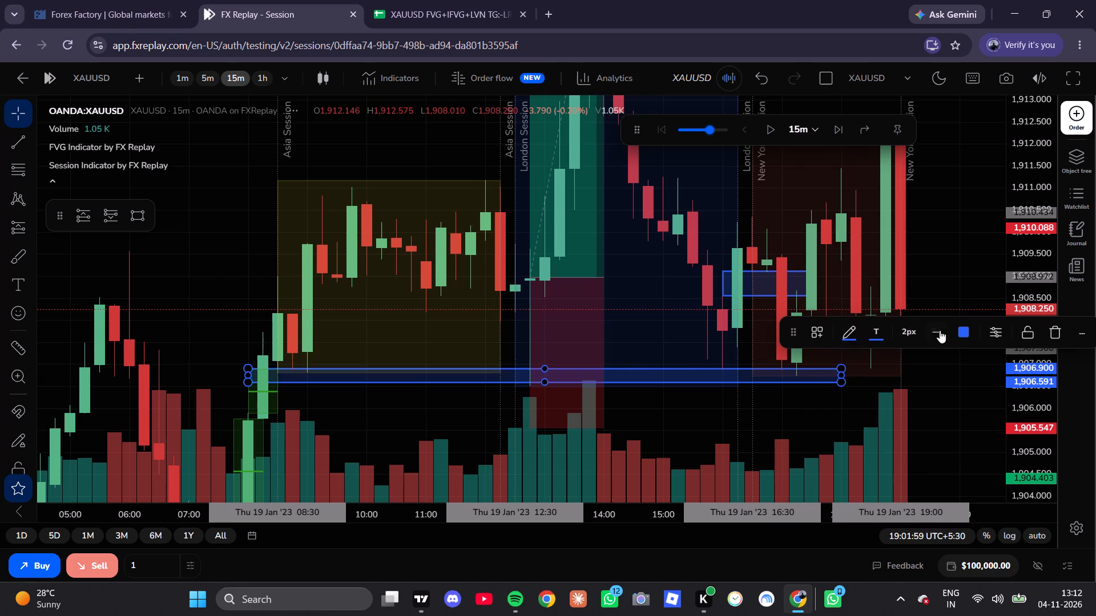
{"action": "left_click_drag", "start_coordinate": [843, 374], "coordinate": [618, 368]}
{"action": "left_click", "coordinate": [743, 380]}
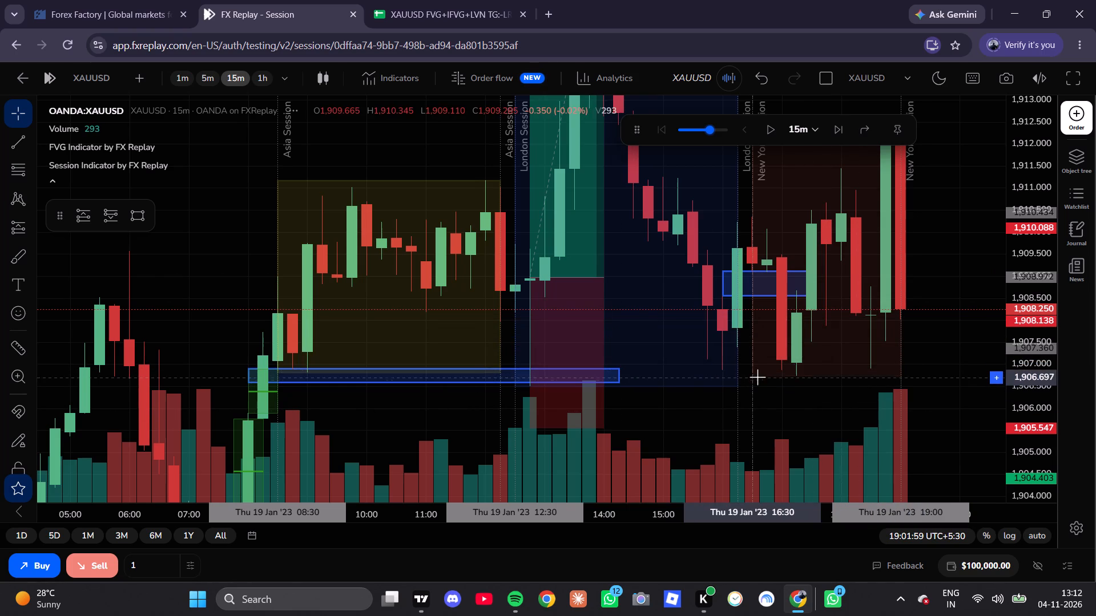
Draw a rectangle zone over the London-session drop from about 13:45 to 19:45, between about 1,911.2 and 1,912.4.
{"action": "left_click_drag", "start_coordinate": [757, 377], "coordinate": [757, 429]}
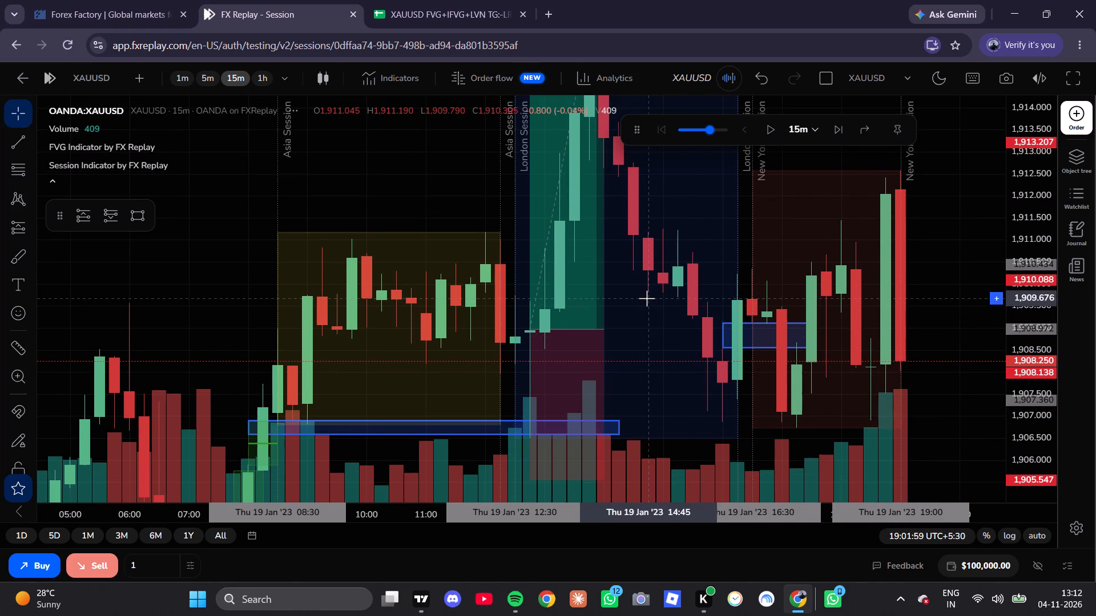
{"action": "scroll", "coordinate": [651, 305], "scroll_direction": "up", "scroll_amount": 3}
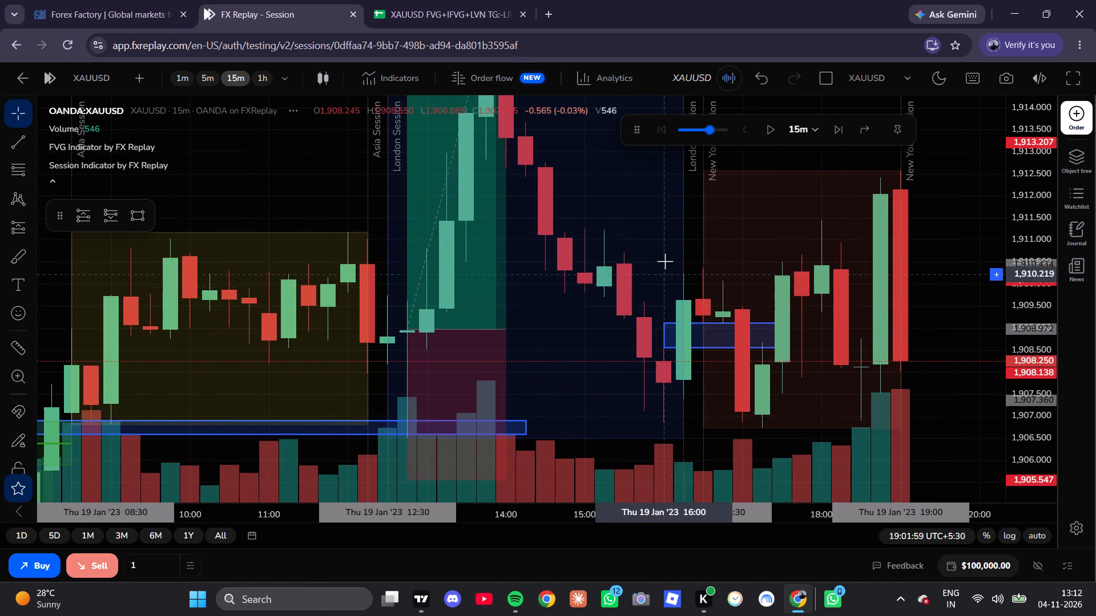
{"action": "left_click_drag", "start_coordinate": [665, 261], "coordinate": [793, 241]}
{"action": "scroll", "coordinate": [1022, 323], "scroll_direction": "up", "scroll_amount": 3}
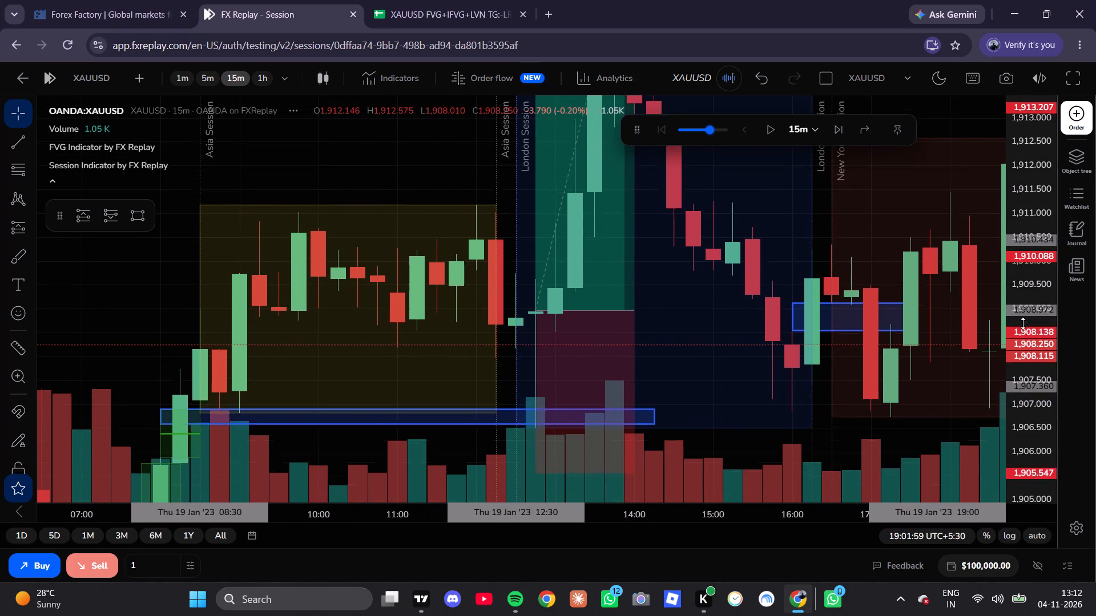
{"action": "scroll", "coordinate": [1023, 323], "scroll_direction": "up", "scroll_amount": 13}
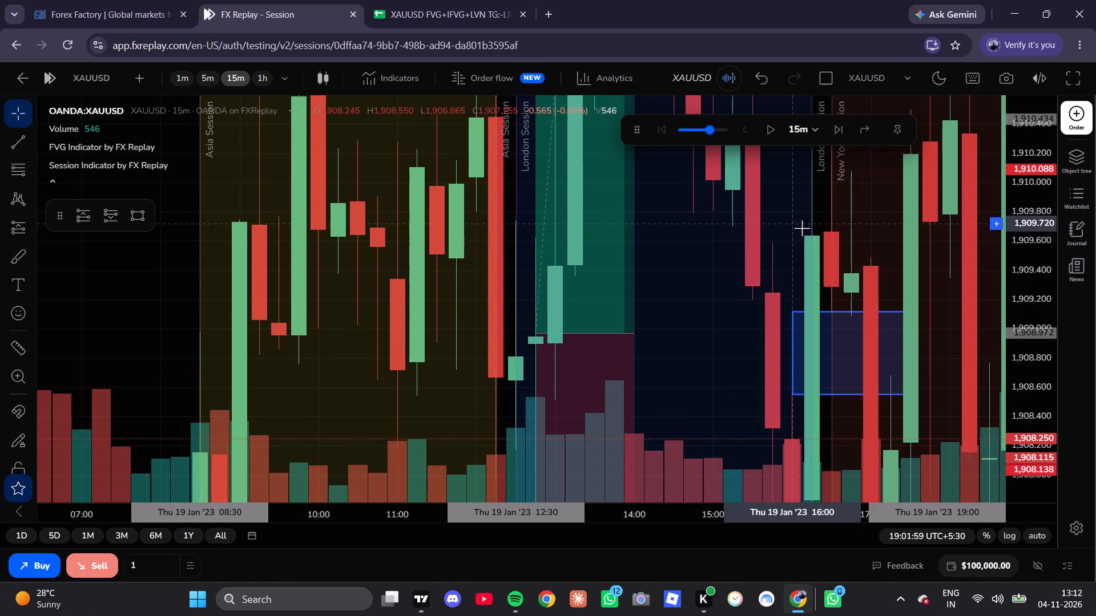
{"action": "left_click_drag", "start_coordinate": [792, 208], "coordinate": [674, 355]}
{"action": "scroll", "coordinate": [859, 327], "scroll_direction": "down", "scroll_amount": 6}
{"action": "scroll", "coordinate": [1054, 347], "scroll_direction": "down", "scroll_amount": 4}
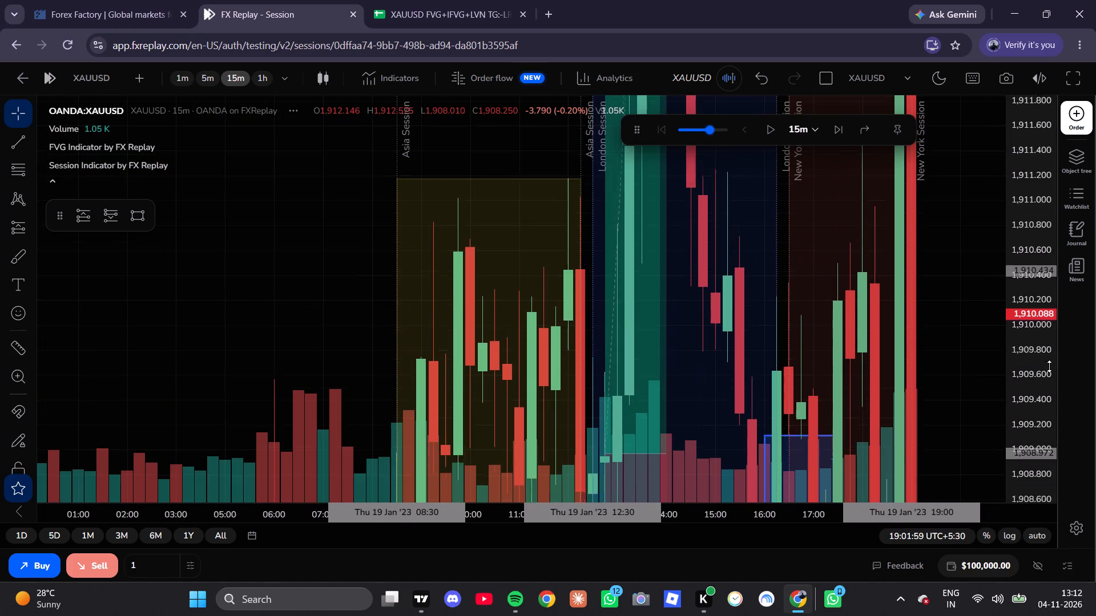
{"action": "scroll", "coordinate": [1049, 366], "scroll_direction": "down", "scroll_amount": 12}
{"action": "left_click_drag", "start_coordinate": [777, 274], "coordinate": [750, 360]}
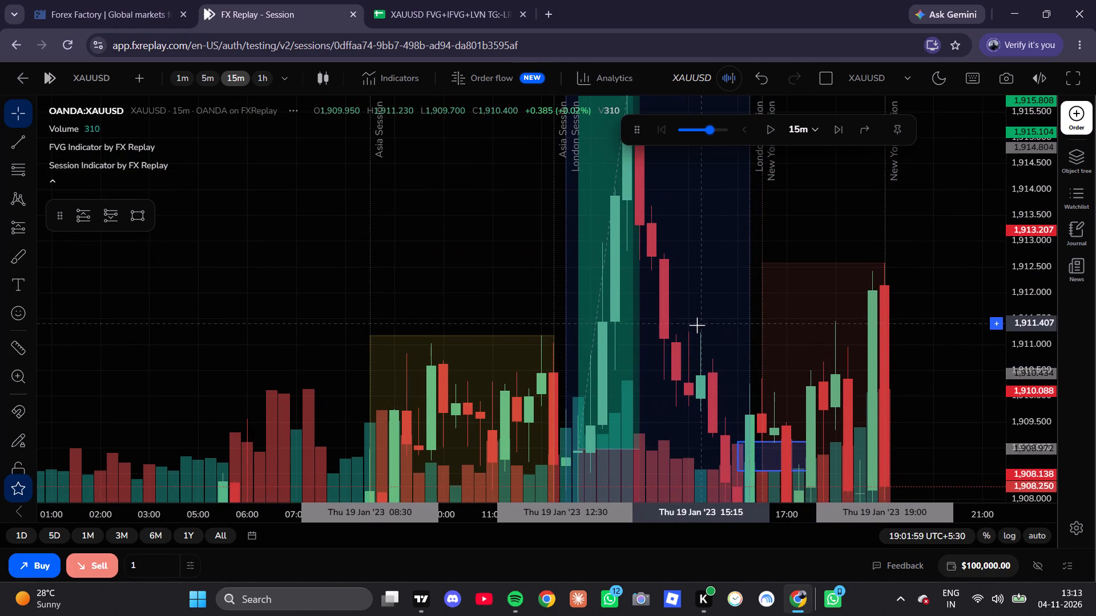
{"action": "scroll", "coordinate": [718, 320], "scroll_direction": "up", "scroll_amount": 2}
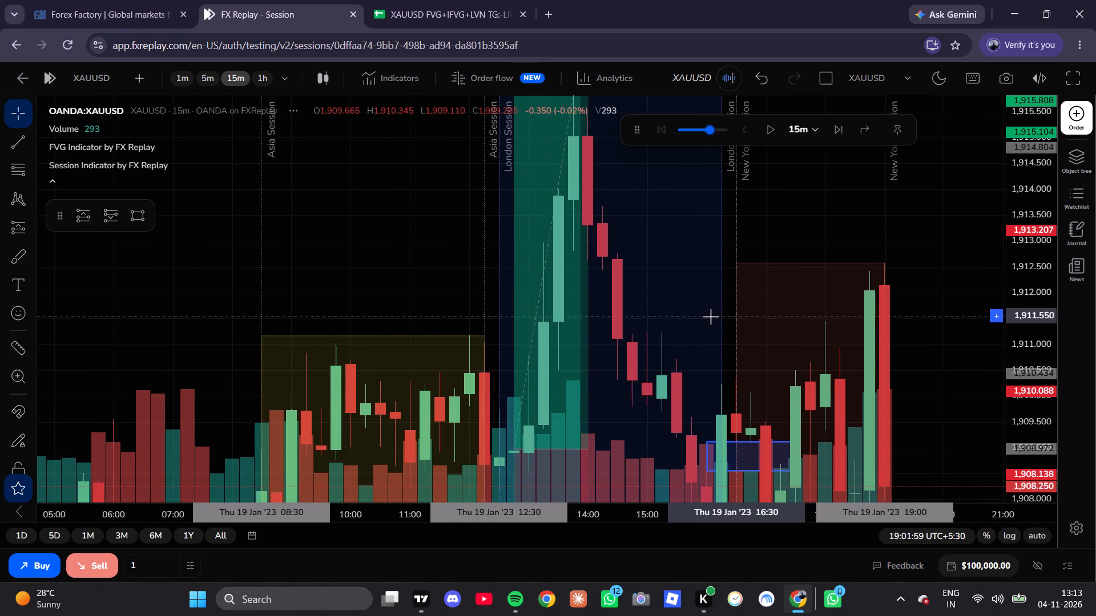
{"action": "left_click", "coordinate": [132, 216]}
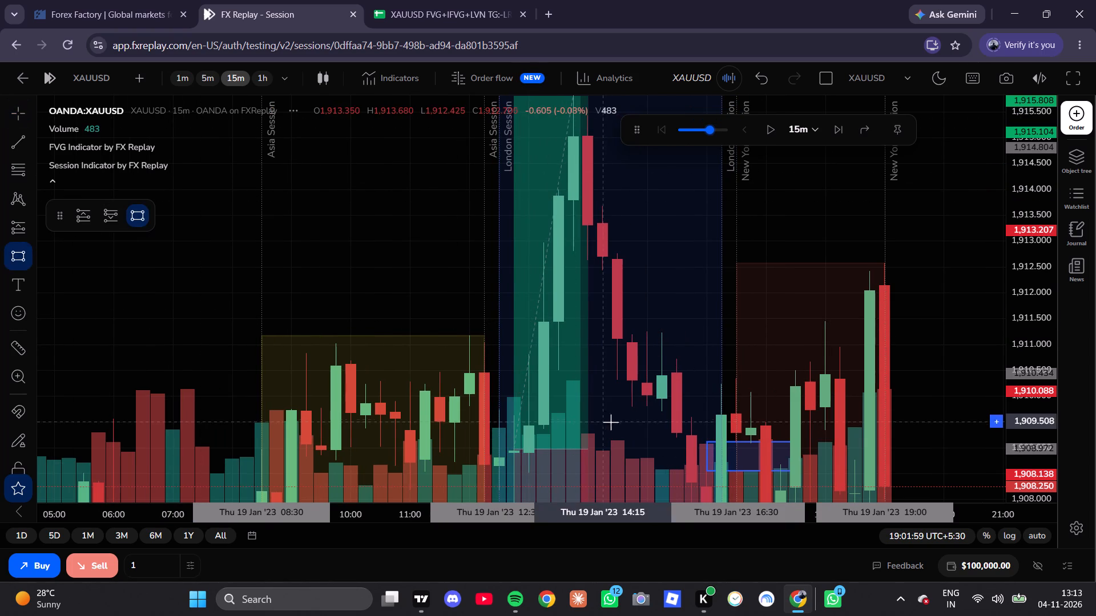
{"action": "left_click", "coordinate": [570, 334]}
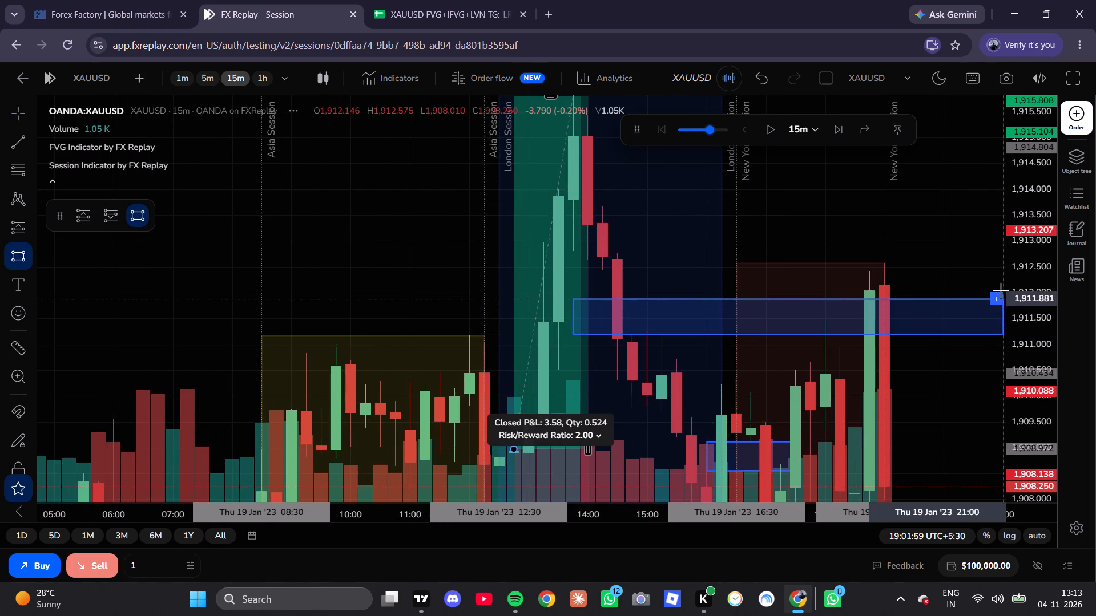
{"action": "left_click", "coordinate": [934, 271]}
{"action": "left_click", "coordinate": [712, 206]}
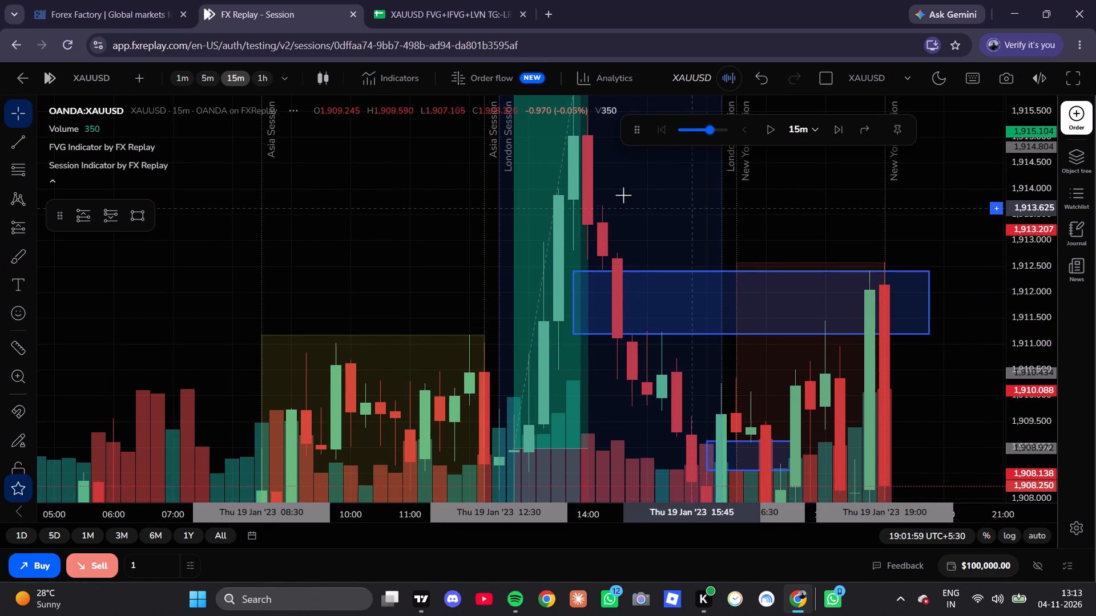
Compare the new zone on the 5-minute and 15-minute charts and fine-tune its top edge to about 1,912.43.
{"action": "double_click", "coordinate": [206, 67]}
{"action": "scroll", "coordinate": [370, 249], "scroll_direction": "down", "scroll_amount": 7}
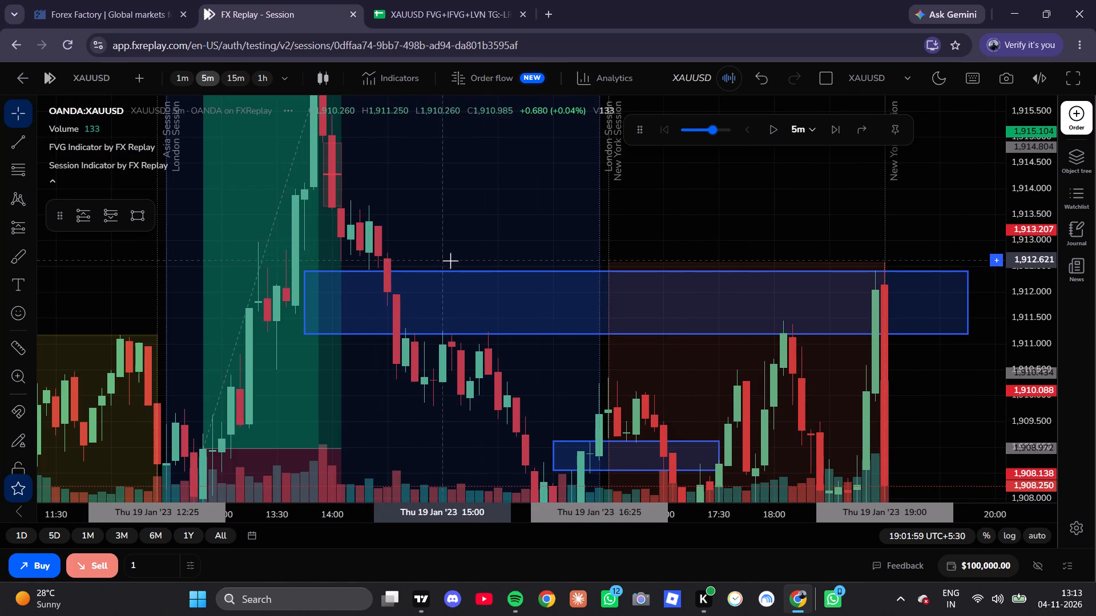
{"action": "left_click_drag", "start_coordinate": [465, 254], "coordinate": [581, 252]}
{"action": "left_click", "coordinate": [237, 80]}
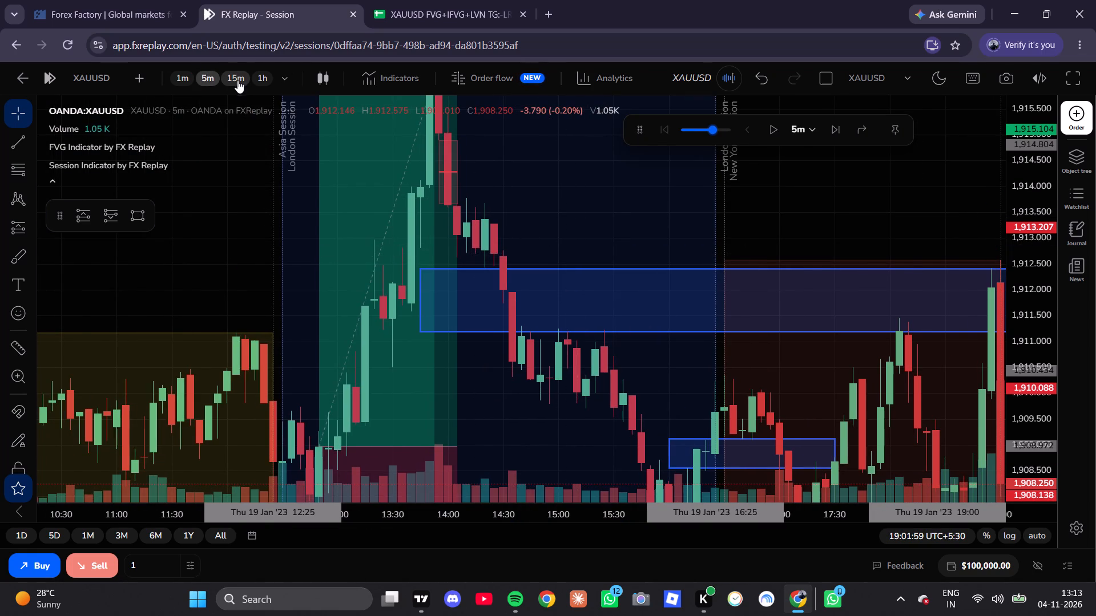
{"action": "scroll", "coordinate": [598, 251], "scroll_direction": "up", "scroll_amount": 3}
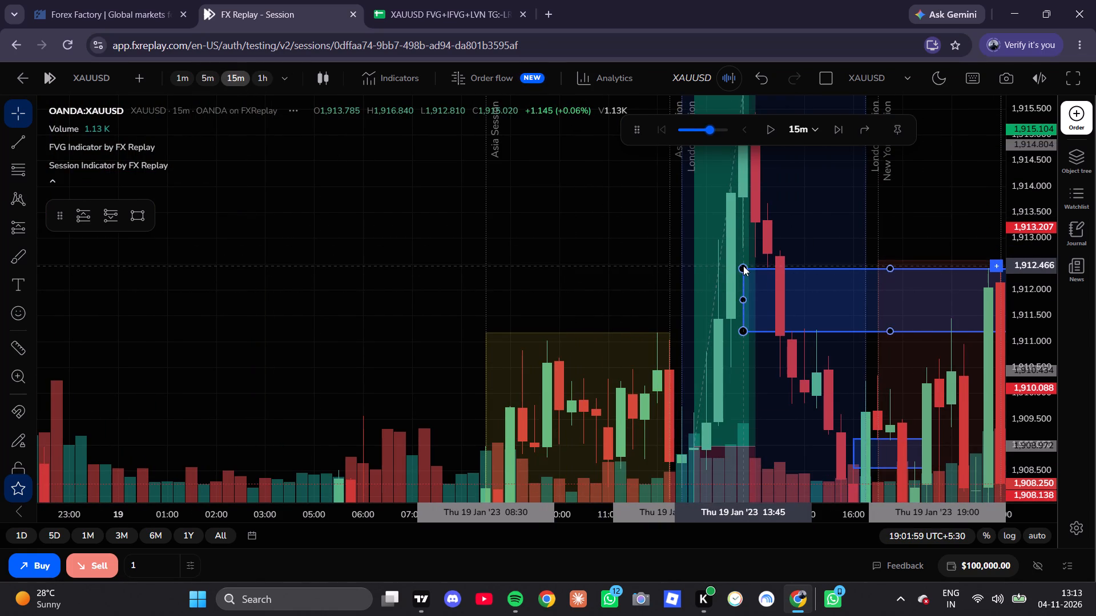
{"action": "left_click", "coordinate": [743, 266]}
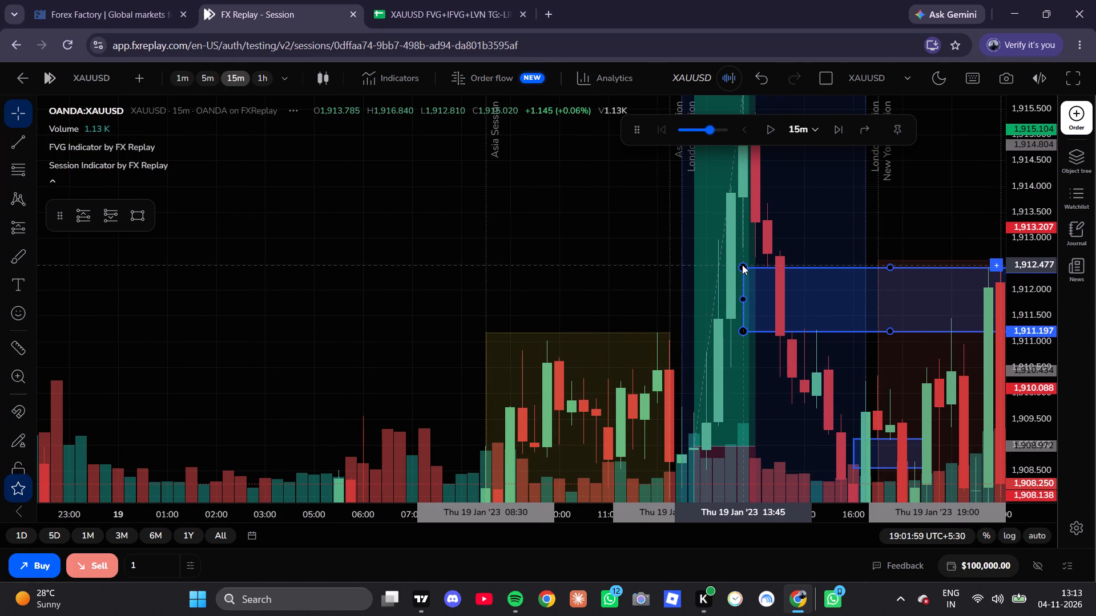
{"action": "left_click", "coordinate": [859, 172]}
On the 5-minute chart, narrow the zone by raising its bottom edge to about 1,912.0 and starting it at 13:50.
{"action": "left_click", "coordinate": [205, 76]}
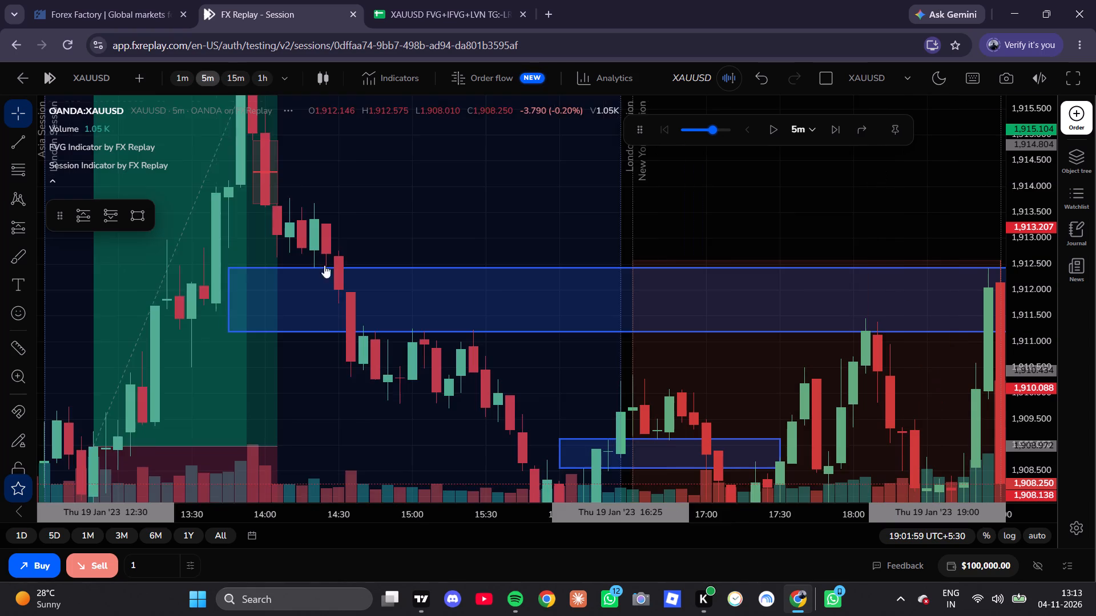
{"action": "scroll", "coordinate": [349, 291], "scroll_direction": "down", "scroll_amount": 1}
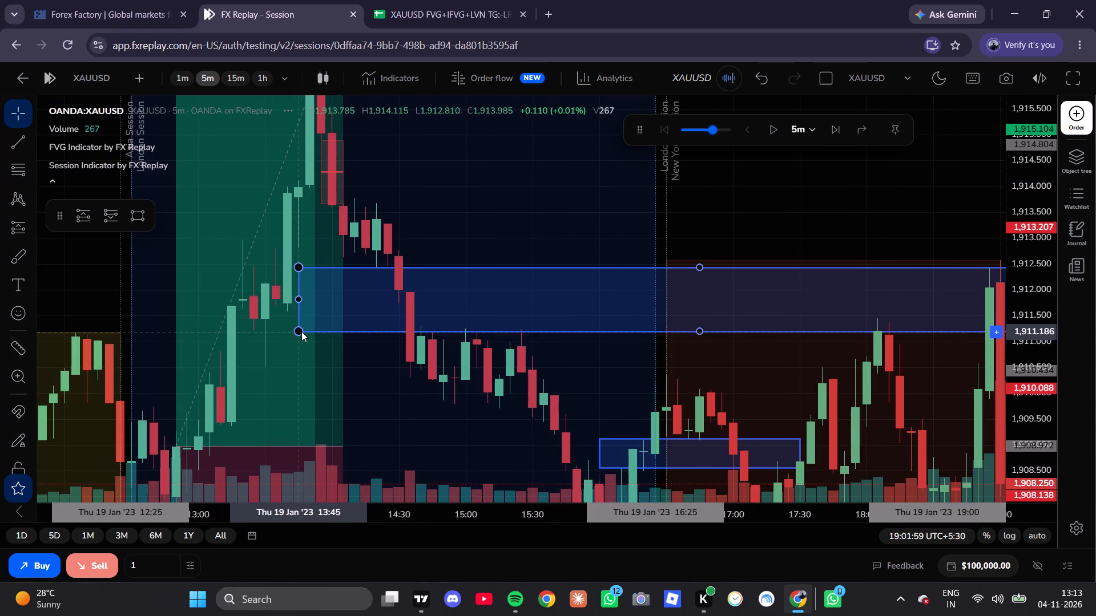
{"action": "left_click_drag", "start_coordinate": [302, 331], "coordinate": [303, 328]}
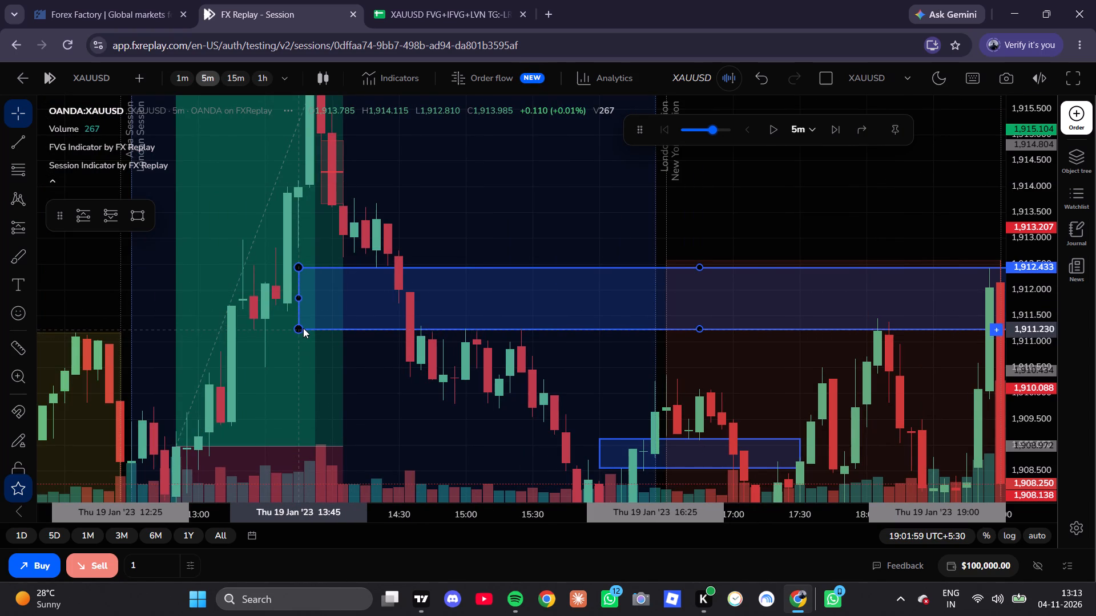
{"action": "left_click_drag", "start_coordinate": [303, 328], "coordinate": [314, 289]}
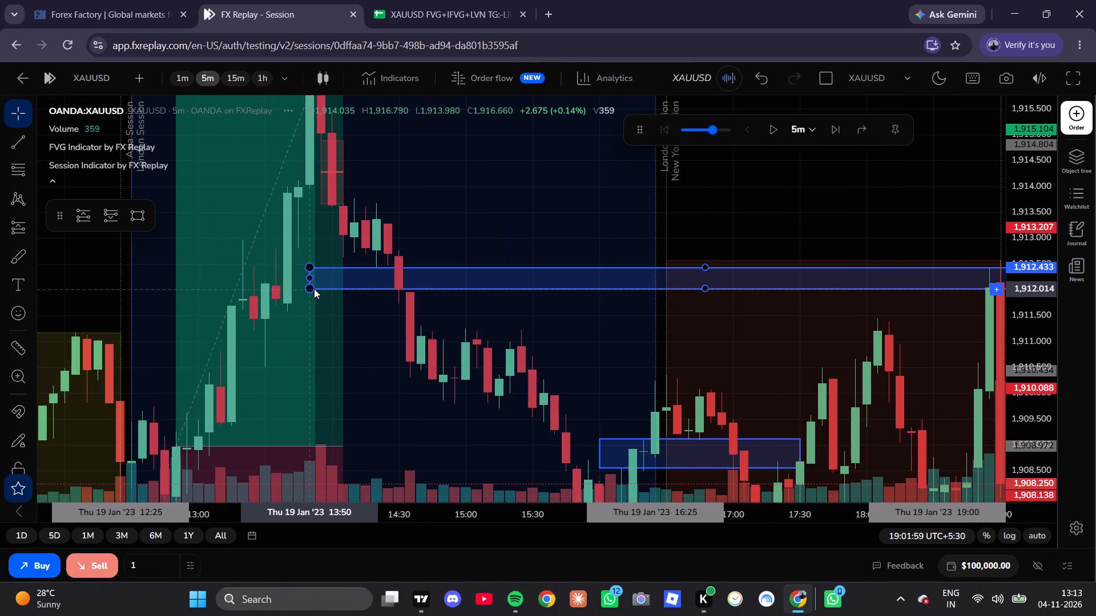
{"action": "left_click_drag", "start_coordinate": [314, 289], "coordinate": [314, 290]}
{"action": "left_click", "coordinate": [314, 290]}
{"action": "left_click", "coordinate": [410, 225]}
Draw a second rectangle zone below the first on the 5-minute chart, from about 14:25 to 19:20, between about 1,911.3 and 1,911.75.
{"action": "left_click", "coordinate": [234, 67]}
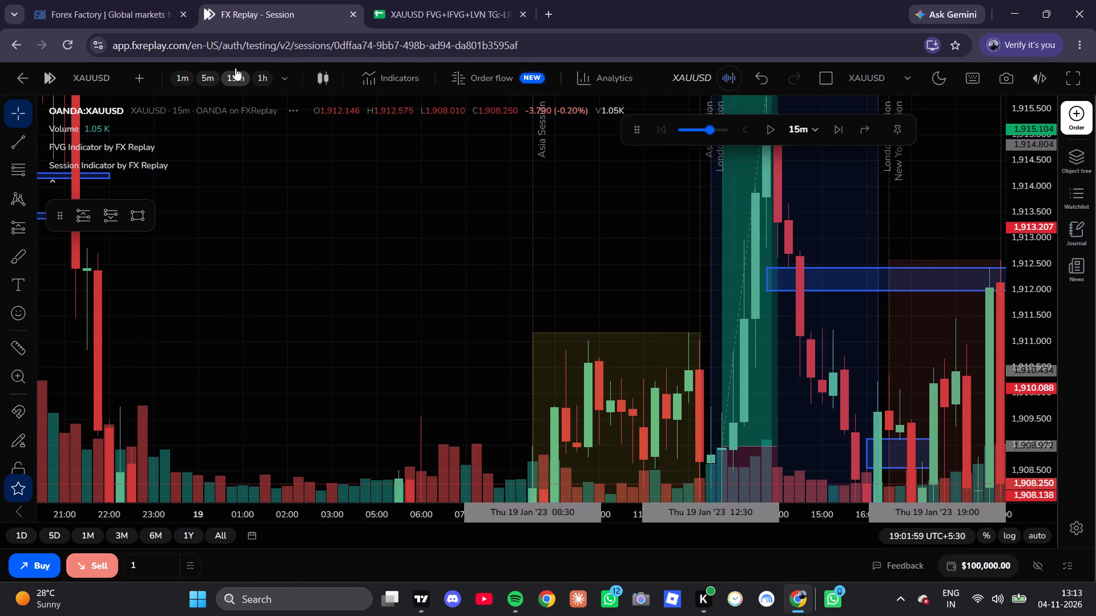
{"action": "scroll", "coordinate": [511, 315], "scroll_direction": "up", "scroll_amount": 4}
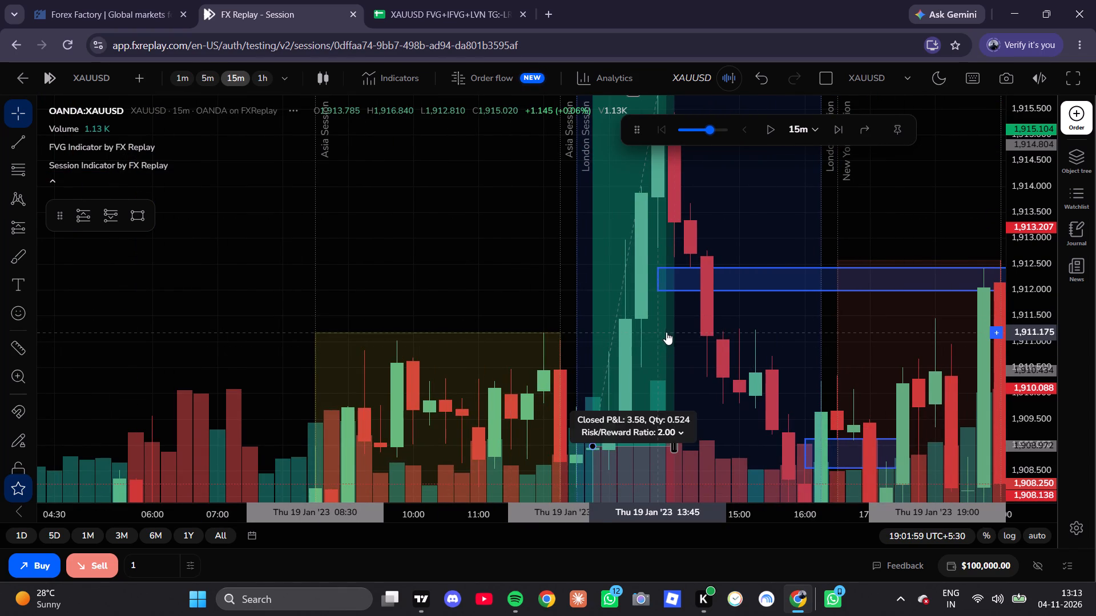
{"action": "left_click", "coordinate": [204, 84]}
{"action": "scroll", "coordinate": [397, 312], "scroll_direction": "down", "scroll_amount": 4}
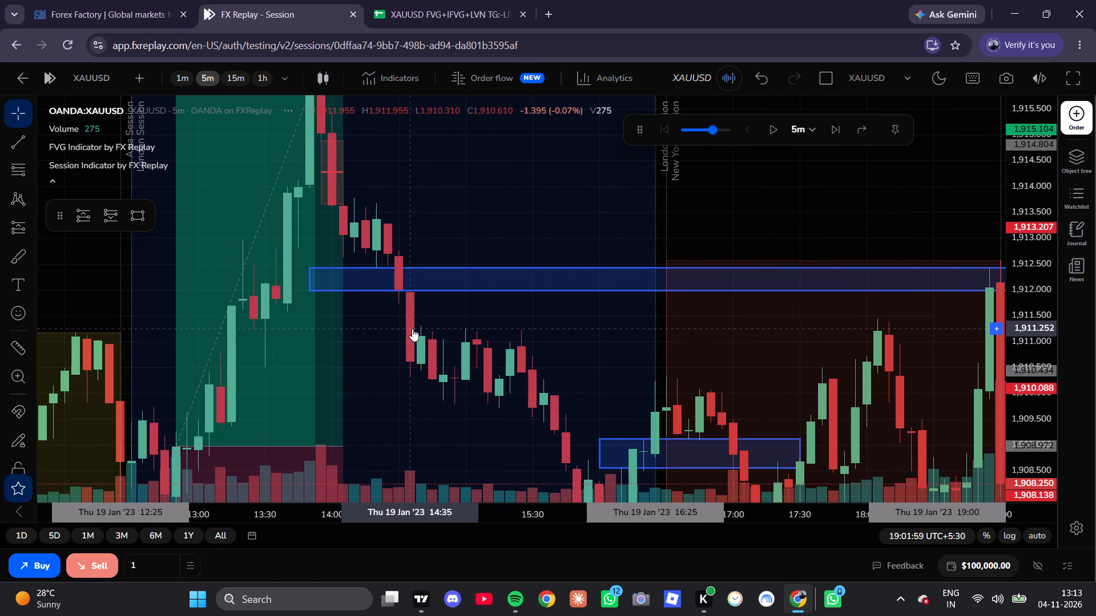
{"action": "left_click_drag", "start_coordinate": [489, 322], "coordinate": [406, 321]}
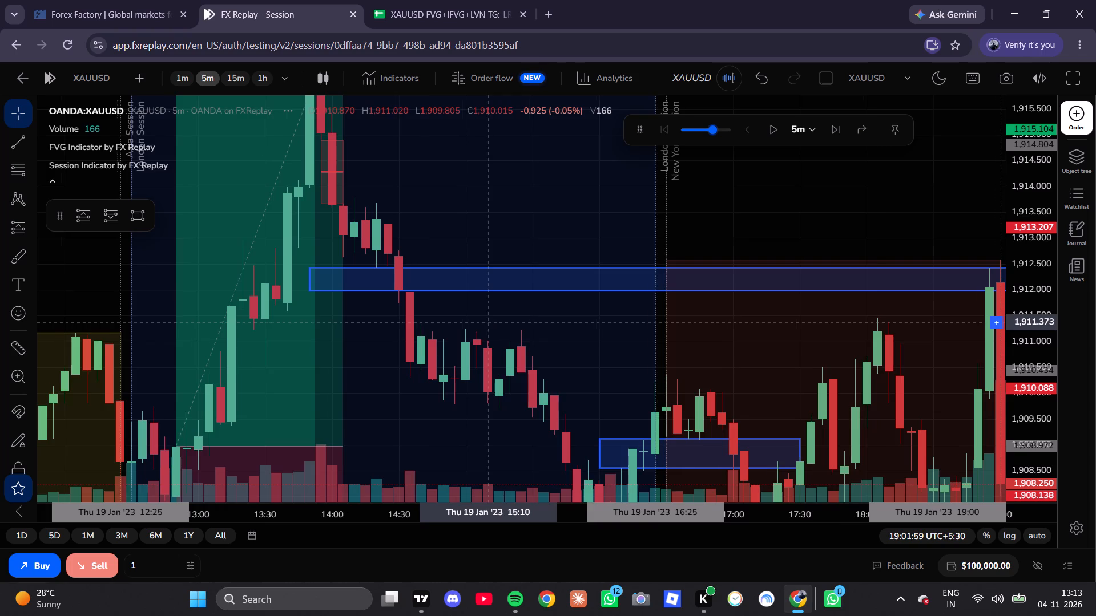
{"action": "left_click_drag", "start_coordinate": [406, 321], "coordinate": [349, 310]}
{"action": "left_click", "coordinate": [130, 226]}
{"action": "left_click", "coordinate": [136, 217]}
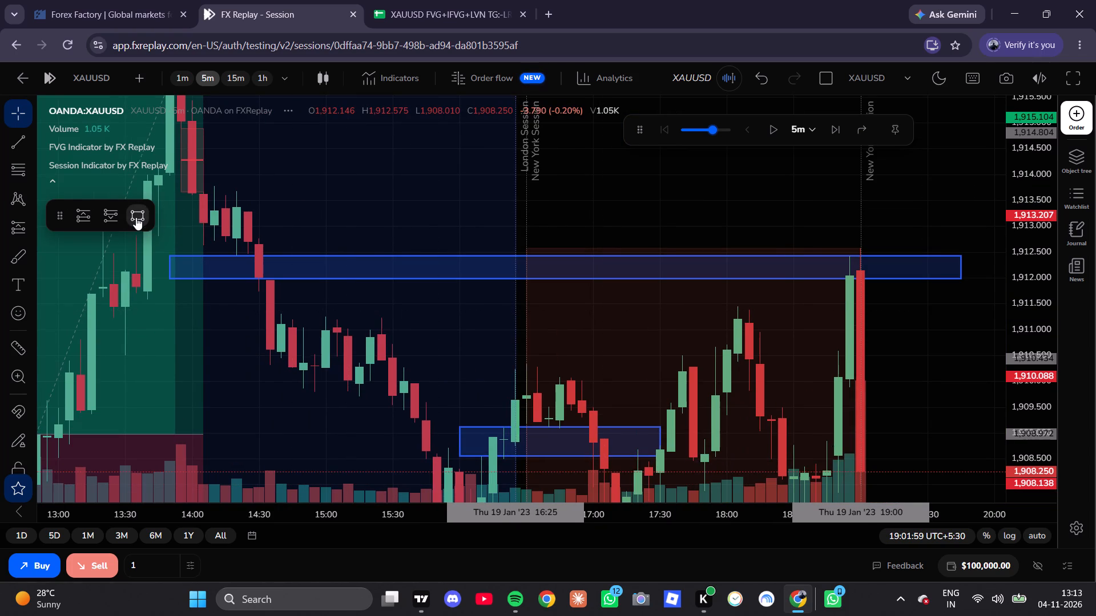
{"action": "left_click", "coordinate": [243, 313]}
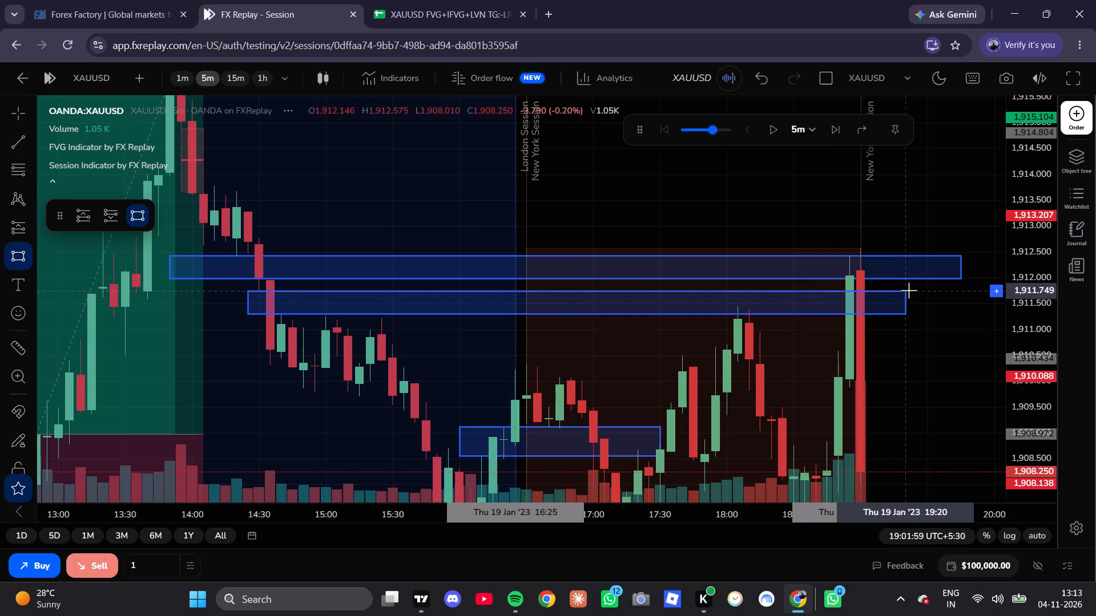
{"action": "left_click", "coordinate": [909, 290]}
{"action": "left_click", "coordinate": [820, 212]}
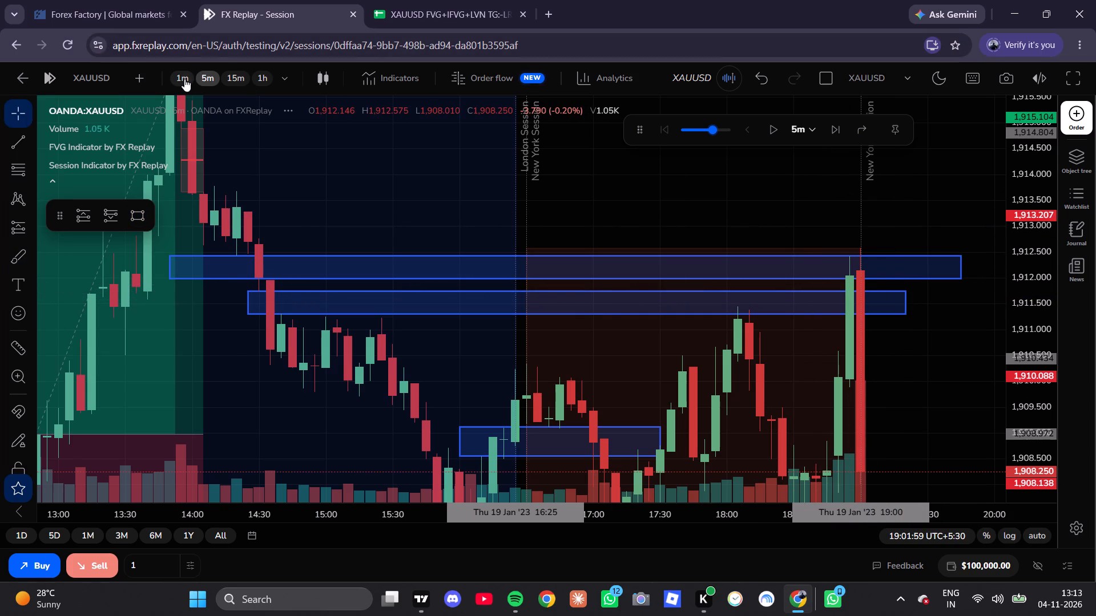
Examine the 19:00 candle's reaction at the two newly drawn zones on the 1-minute chart.
{"action": "left_click", "coordinate": [184, 79]}
{"action": "scroll", "coordinate": [711, 432], "scroll_direction": "up", "scroll_amount": 7}
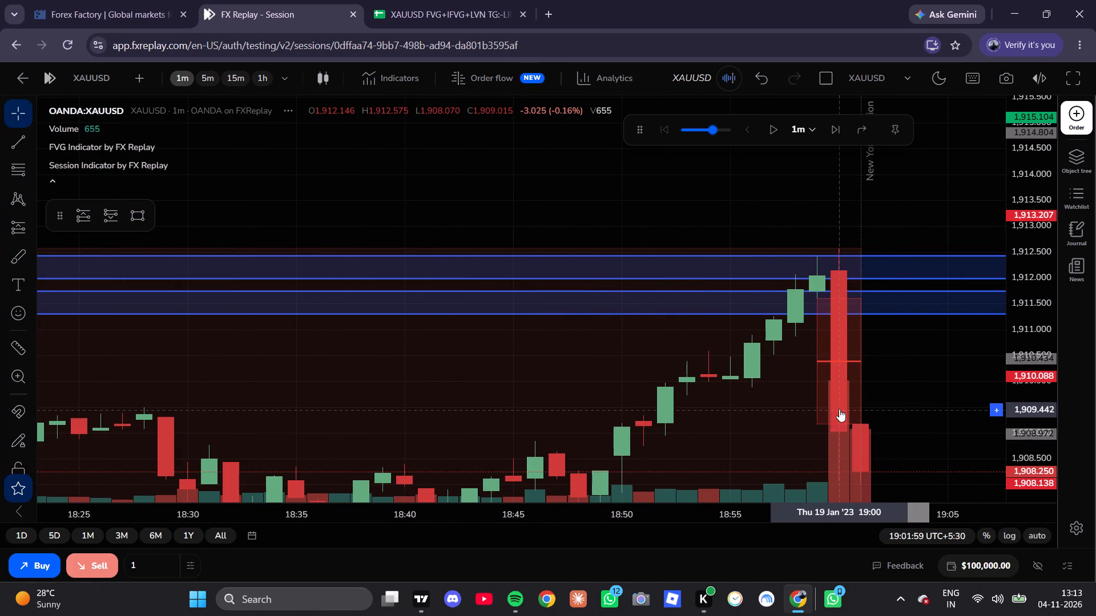
{"action": "left_click_drag", "start_coordinate": [921, 372], "coordinate": [854, 387]}
{"action": "scroll", "coordinate": [860, 385], "scroll_direction": "down", "scroll_amount": 4}
{"action": "scroll", "coordinate": [1075, 394], "scroll_direction": "up", "scroll_amount": 3}
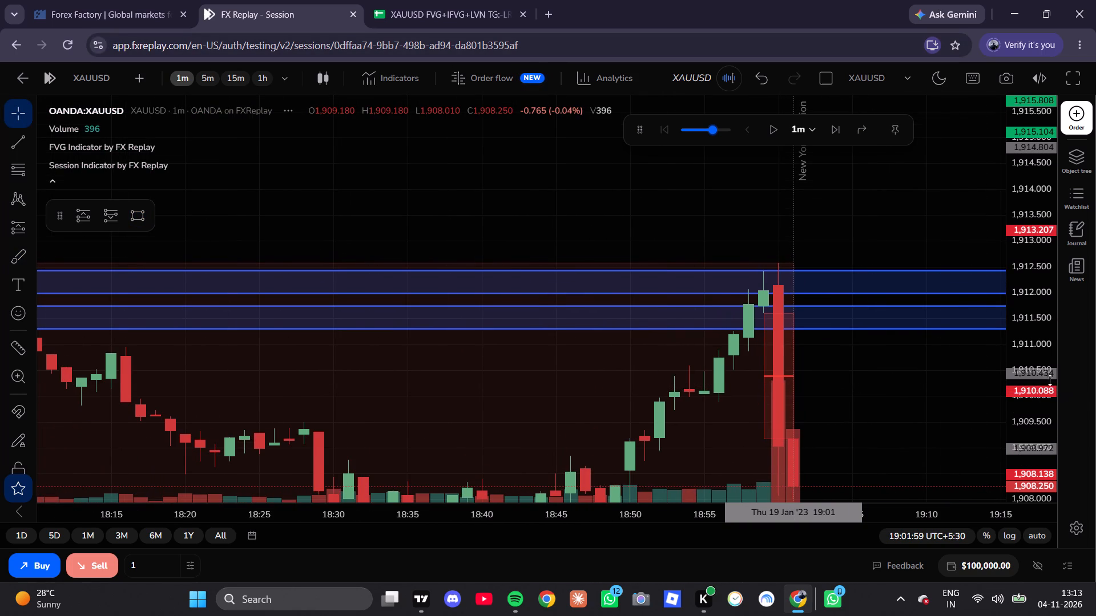
{"action": "scroll", "coordinate": [1053, 382], "scroll_direction": "up", "scroll_amount": 12}
{"action": "scroll", "coordinate": [892, 395], "scroll_direction": "down", "scroll_amount": 3}
{"action": "left_click_drag", "start_coordinate": [856, 424], "coordinate": [809, 226]}
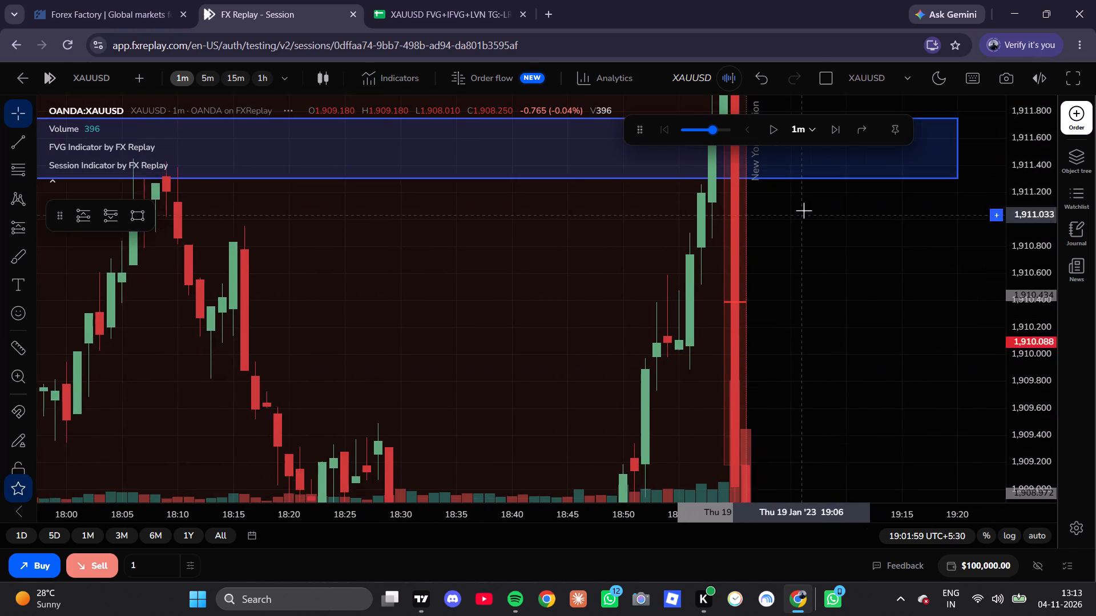
{"action": "scroll", "coordinate": [802, 334], "scroll_direction": "down", "scroll_amount": 5}
{"action": "scroll", "coordinate": [1046, 408], "scroll_direction": "down", "scroll_amount": 19}
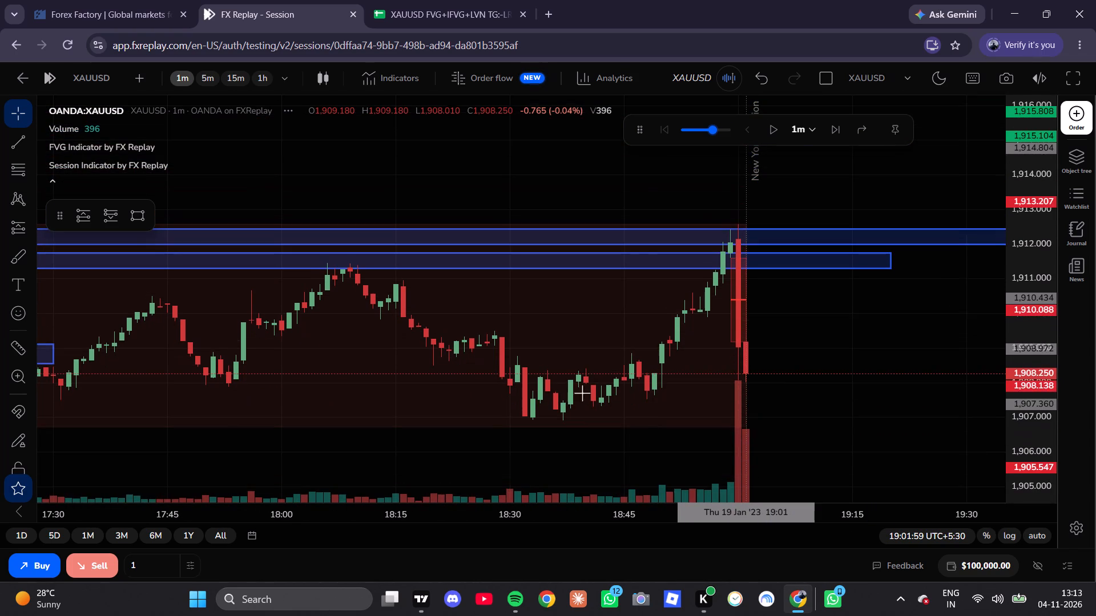
Measure the price distance from the bottom of the 19:00 candle's body up to about 1,913.48, and clear the measurement.
{"action": "left_click", "coordinate": [16, 352]}
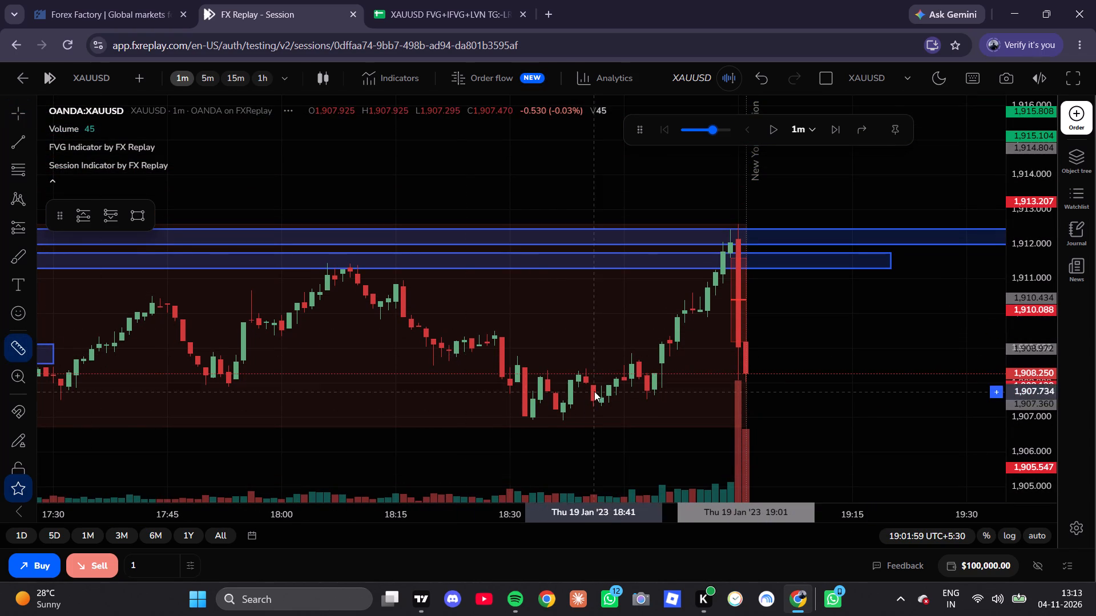
{"action": "left_click", "coordinate": [734, 347]}
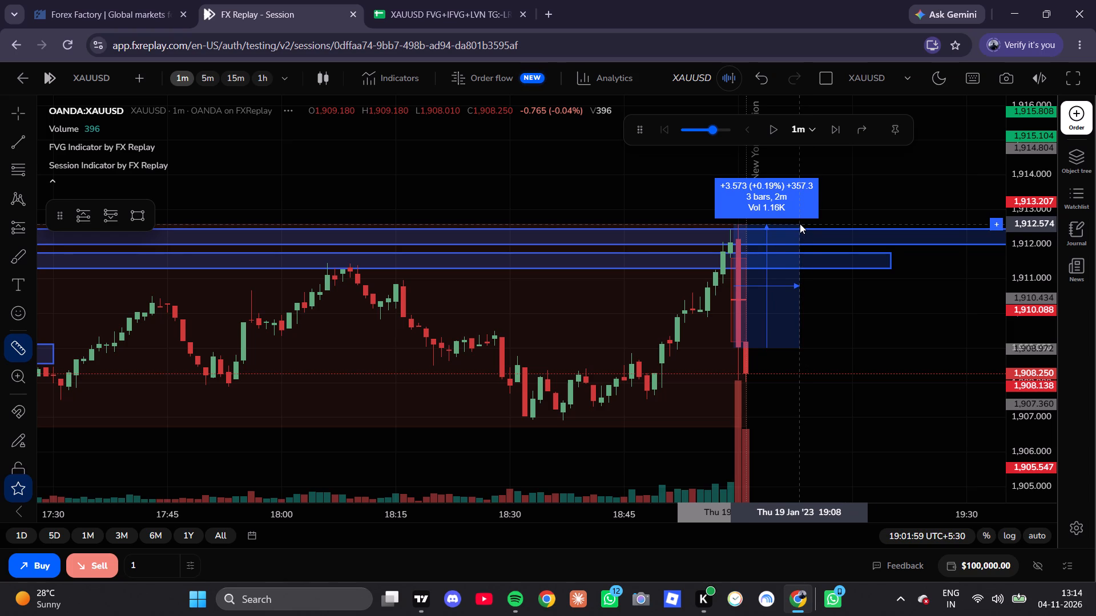
{"action": "left_click", "coordinate": [824, 191]}
{"action": "left_click", "coordinate": [884, 207]}
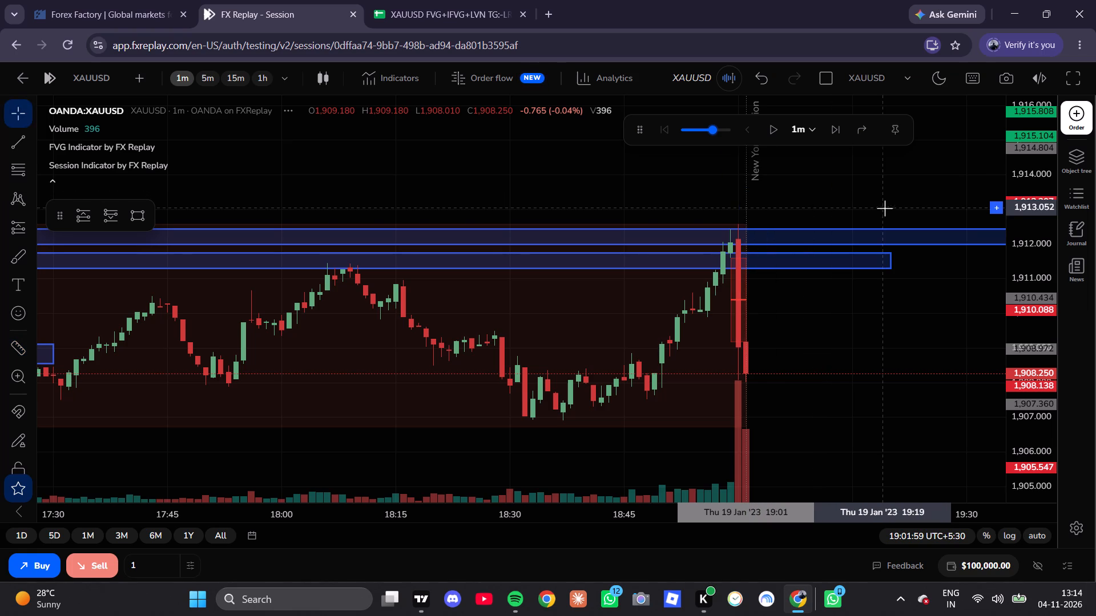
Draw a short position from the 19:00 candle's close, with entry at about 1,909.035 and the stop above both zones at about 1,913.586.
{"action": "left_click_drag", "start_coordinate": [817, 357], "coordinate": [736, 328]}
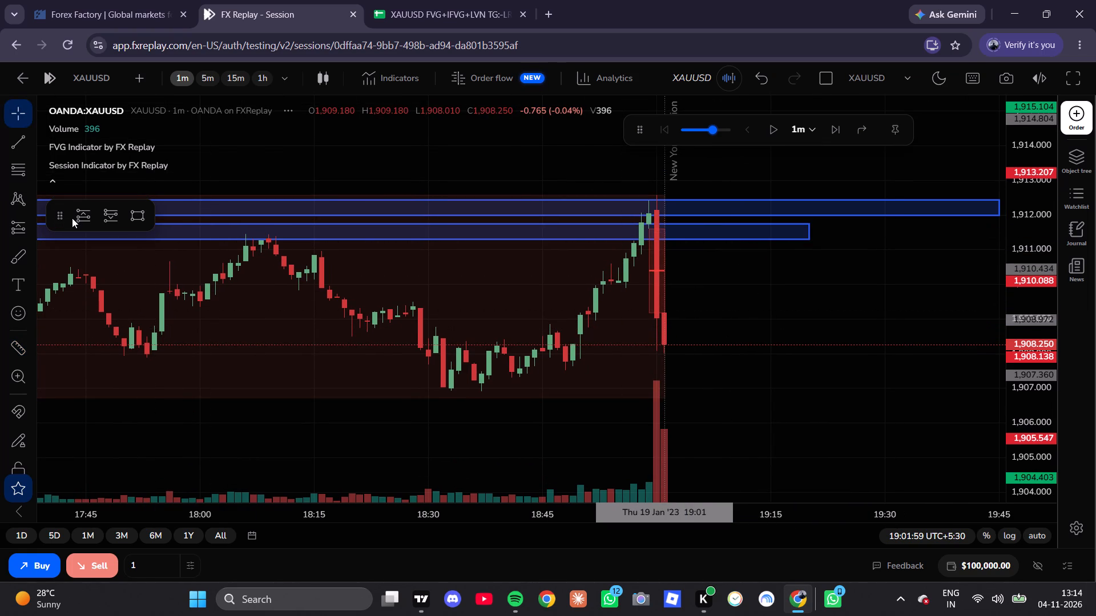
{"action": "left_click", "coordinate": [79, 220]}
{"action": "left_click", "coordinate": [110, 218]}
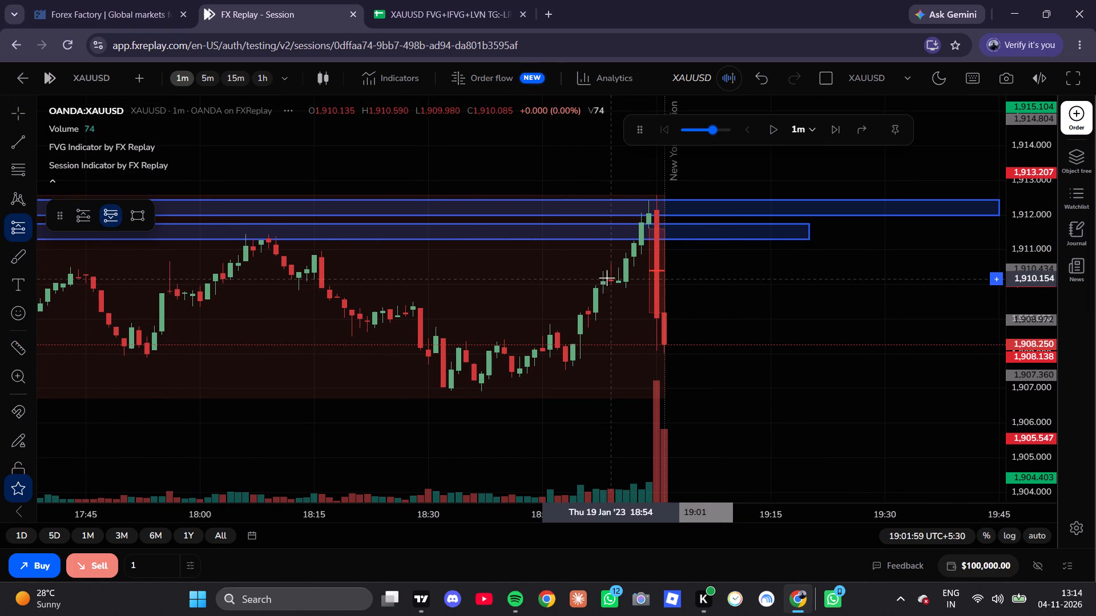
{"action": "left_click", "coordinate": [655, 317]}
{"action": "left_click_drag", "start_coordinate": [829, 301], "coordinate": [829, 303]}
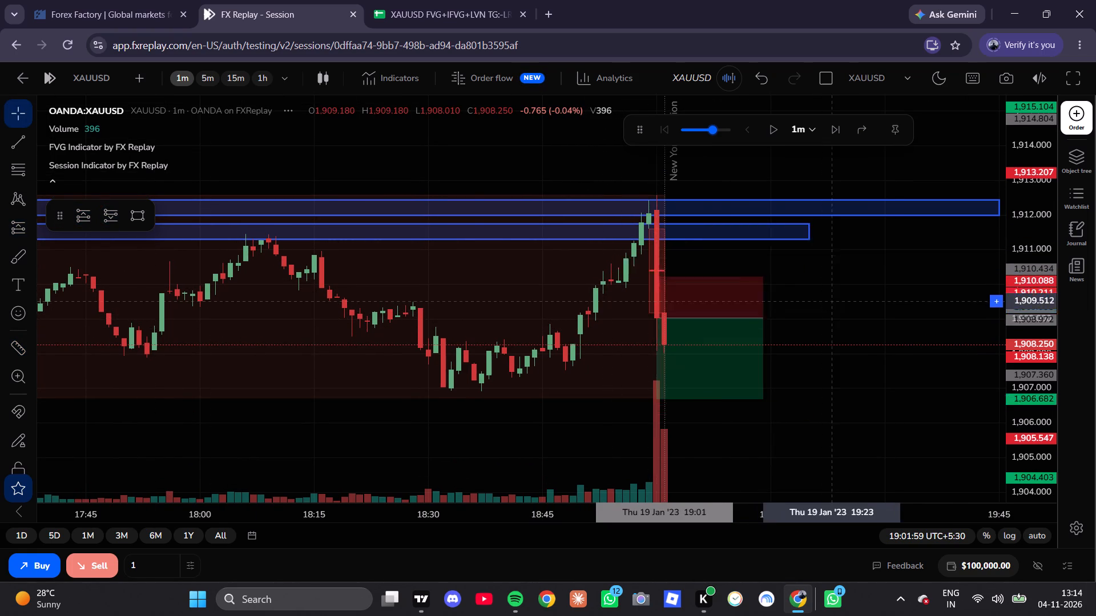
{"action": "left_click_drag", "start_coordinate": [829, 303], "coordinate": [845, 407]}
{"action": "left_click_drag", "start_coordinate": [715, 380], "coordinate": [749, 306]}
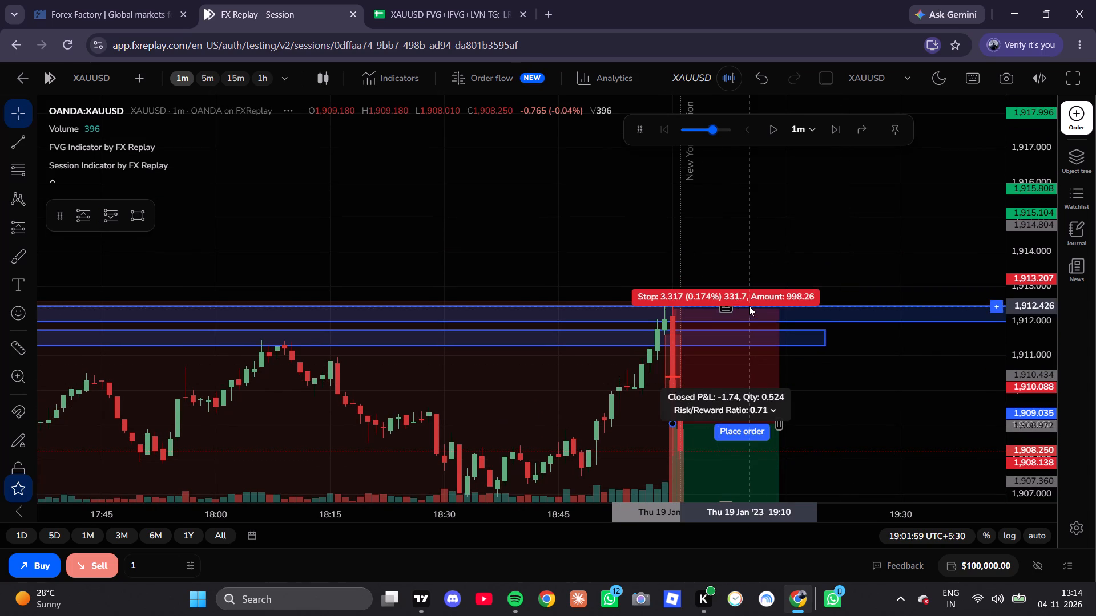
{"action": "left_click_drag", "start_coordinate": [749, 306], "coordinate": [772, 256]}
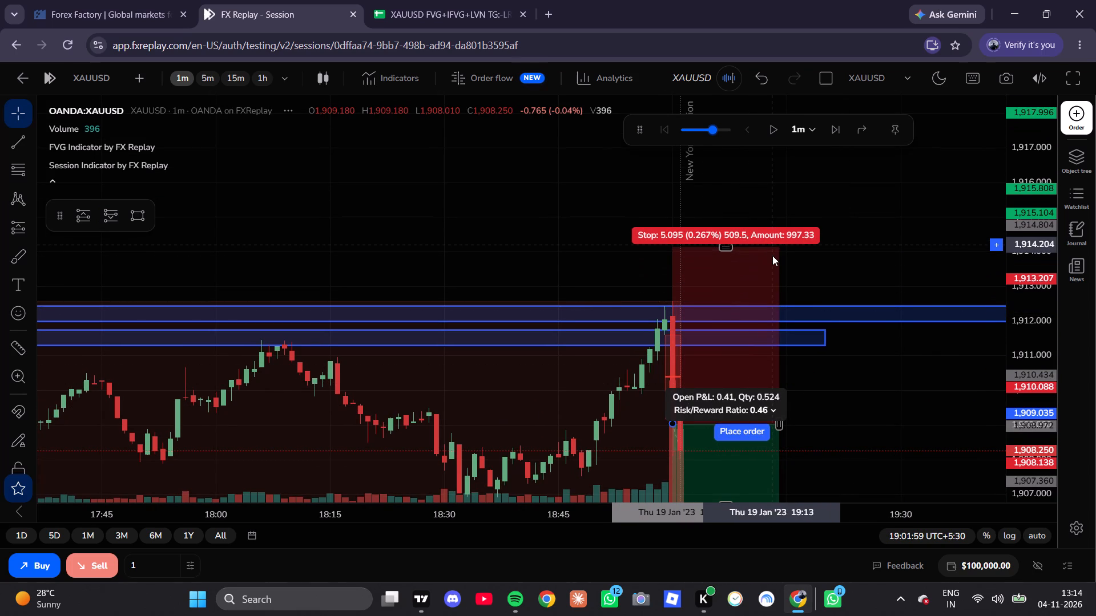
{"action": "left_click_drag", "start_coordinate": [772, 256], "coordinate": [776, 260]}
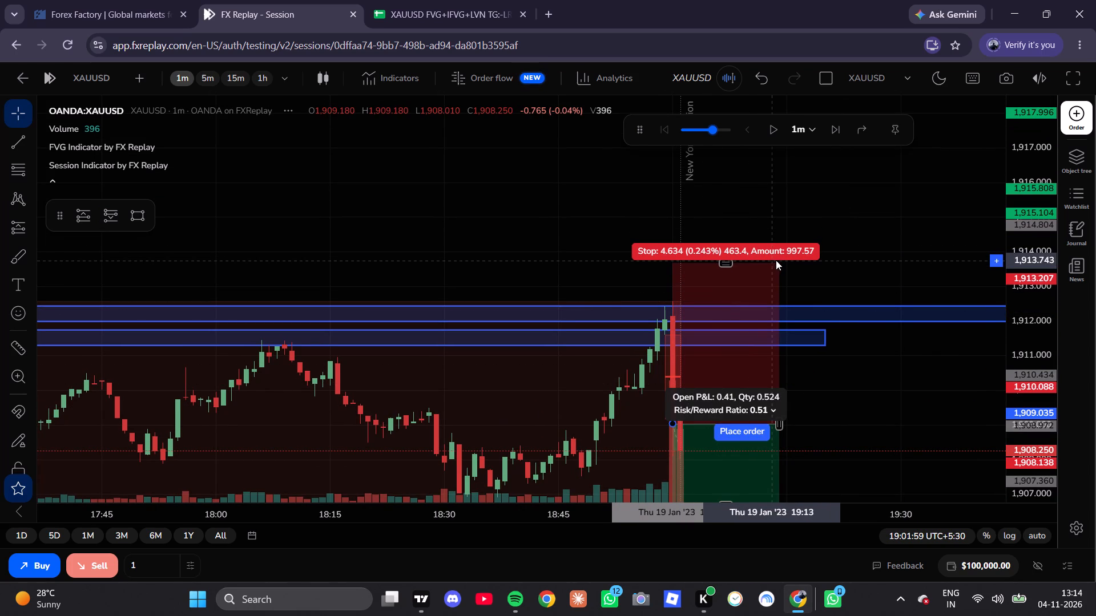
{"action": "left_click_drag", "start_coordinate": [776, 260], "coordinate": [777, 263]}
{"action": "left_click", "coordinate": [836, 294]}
Play the replay forward on the 1-minute chart and pause it at 19:33.
{"action": "left_click_drag", "start_coordinate": [836, 294], "coordinate": [811, 189]}
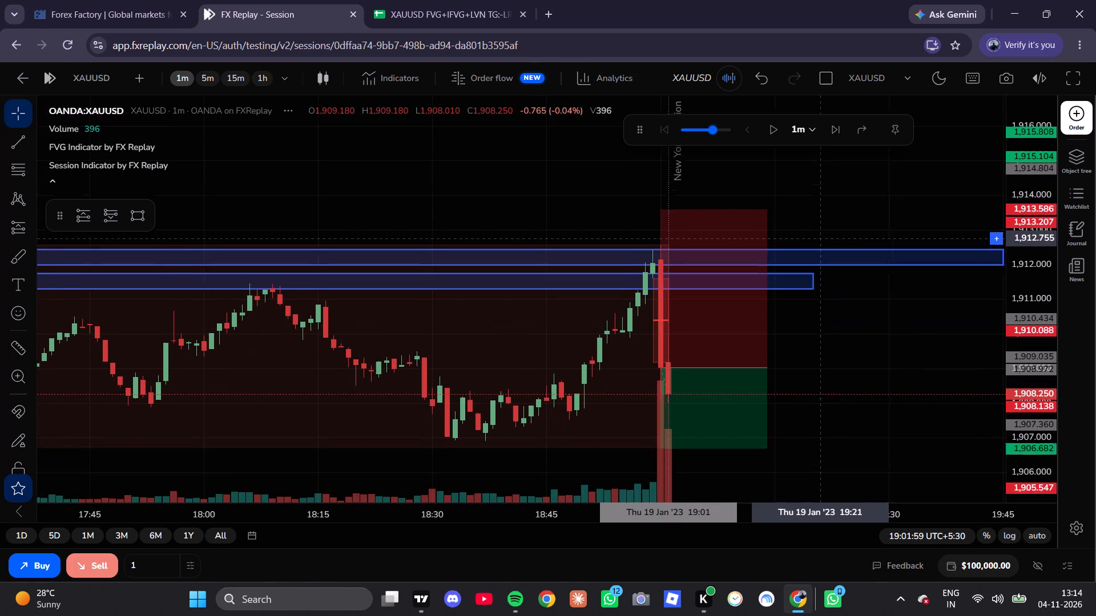
{"action": "left_click_drag", "start_coordinate": [811, 189], "coordinate": [808, 180]}
{"action": "scroll", "coordinate": [756, 278], "scroll_direction": "down", "scroll_amount": 6}
{"action": "left_click", "coordinate": [768, 136]}
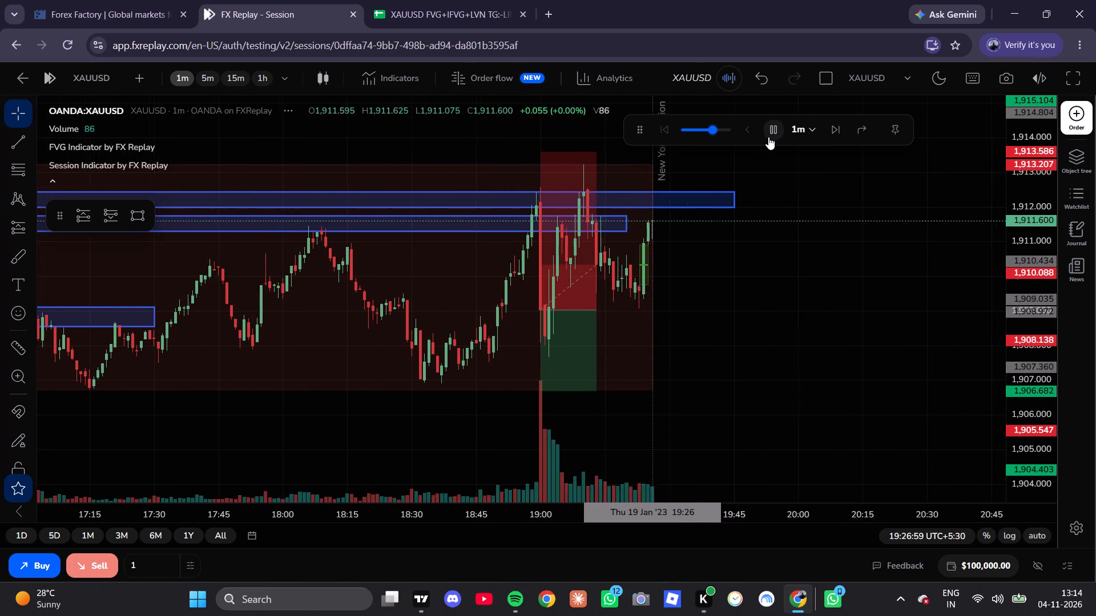
{"action": "left_click", "coordinate": [768, 137]}
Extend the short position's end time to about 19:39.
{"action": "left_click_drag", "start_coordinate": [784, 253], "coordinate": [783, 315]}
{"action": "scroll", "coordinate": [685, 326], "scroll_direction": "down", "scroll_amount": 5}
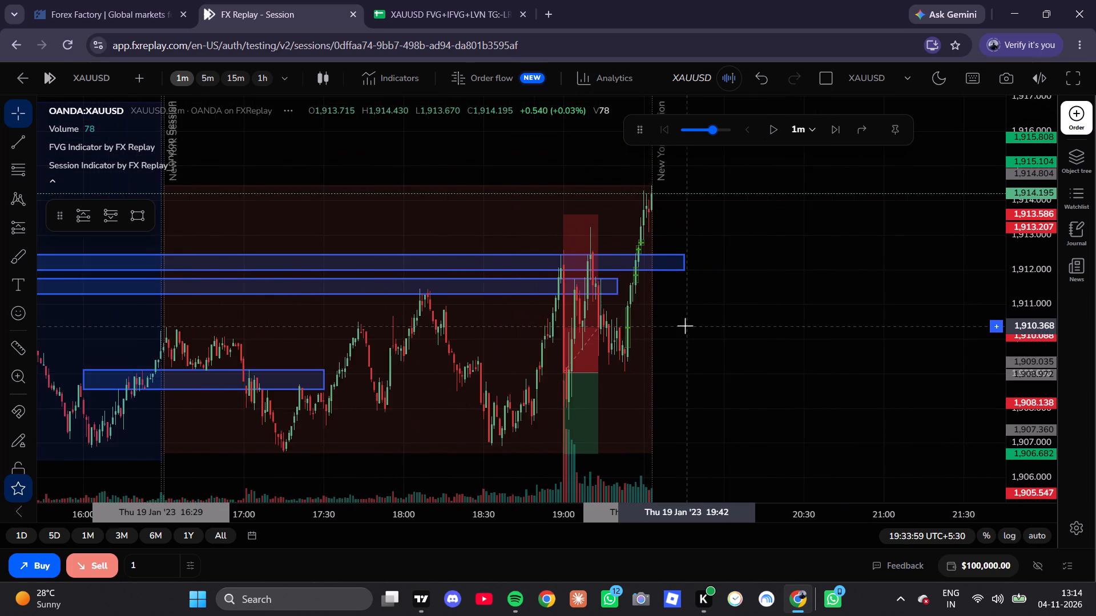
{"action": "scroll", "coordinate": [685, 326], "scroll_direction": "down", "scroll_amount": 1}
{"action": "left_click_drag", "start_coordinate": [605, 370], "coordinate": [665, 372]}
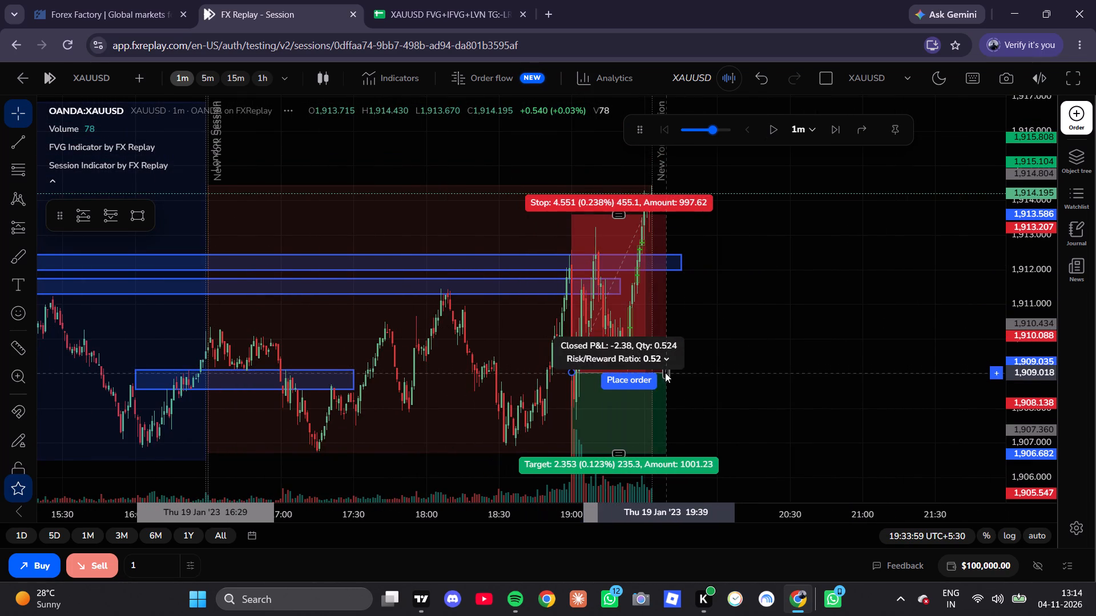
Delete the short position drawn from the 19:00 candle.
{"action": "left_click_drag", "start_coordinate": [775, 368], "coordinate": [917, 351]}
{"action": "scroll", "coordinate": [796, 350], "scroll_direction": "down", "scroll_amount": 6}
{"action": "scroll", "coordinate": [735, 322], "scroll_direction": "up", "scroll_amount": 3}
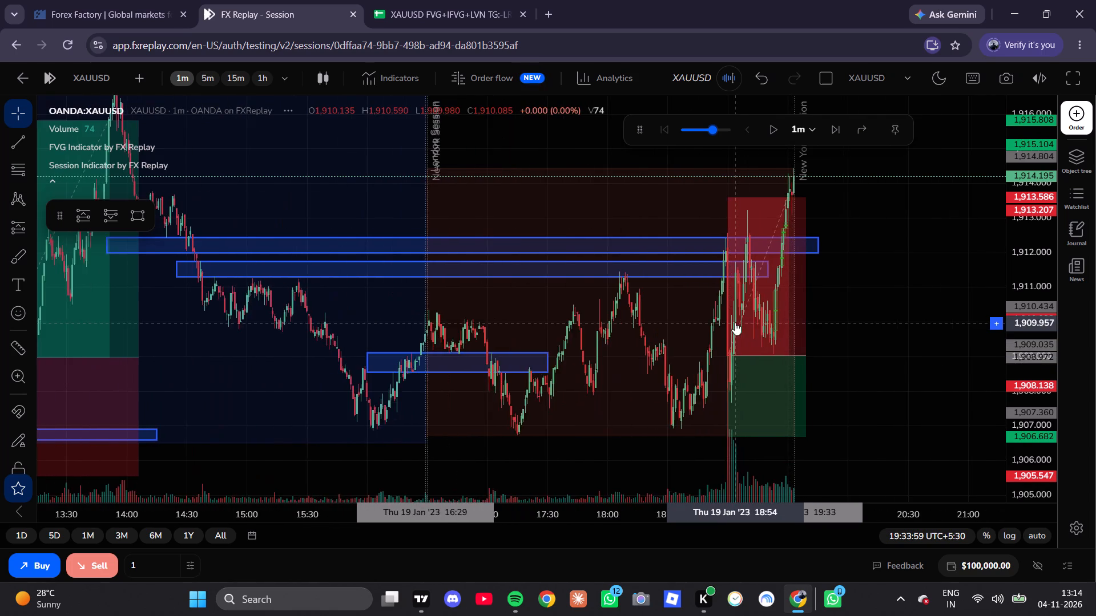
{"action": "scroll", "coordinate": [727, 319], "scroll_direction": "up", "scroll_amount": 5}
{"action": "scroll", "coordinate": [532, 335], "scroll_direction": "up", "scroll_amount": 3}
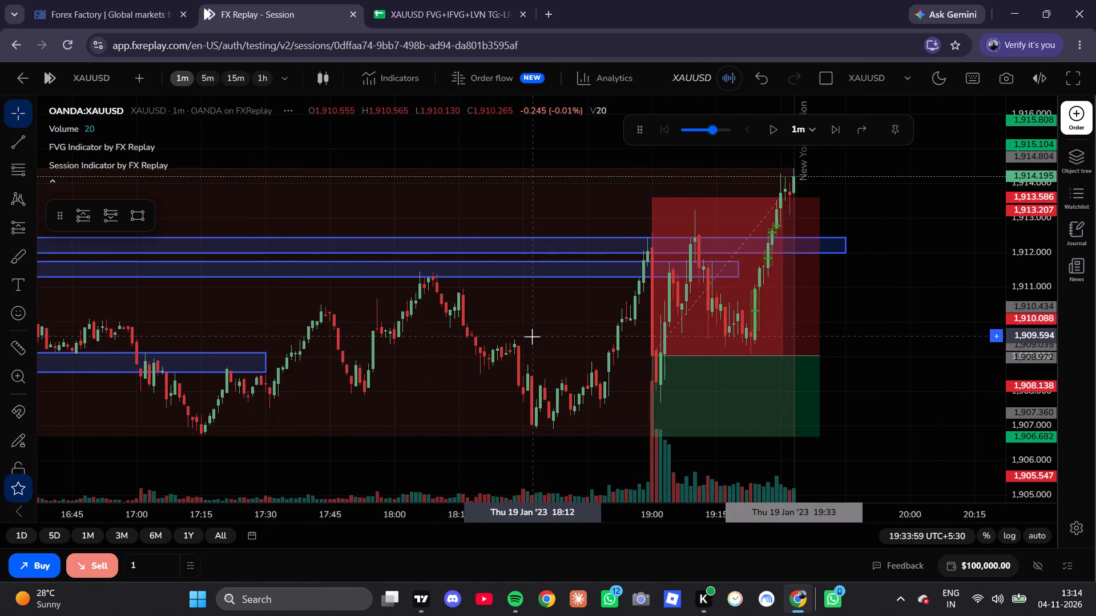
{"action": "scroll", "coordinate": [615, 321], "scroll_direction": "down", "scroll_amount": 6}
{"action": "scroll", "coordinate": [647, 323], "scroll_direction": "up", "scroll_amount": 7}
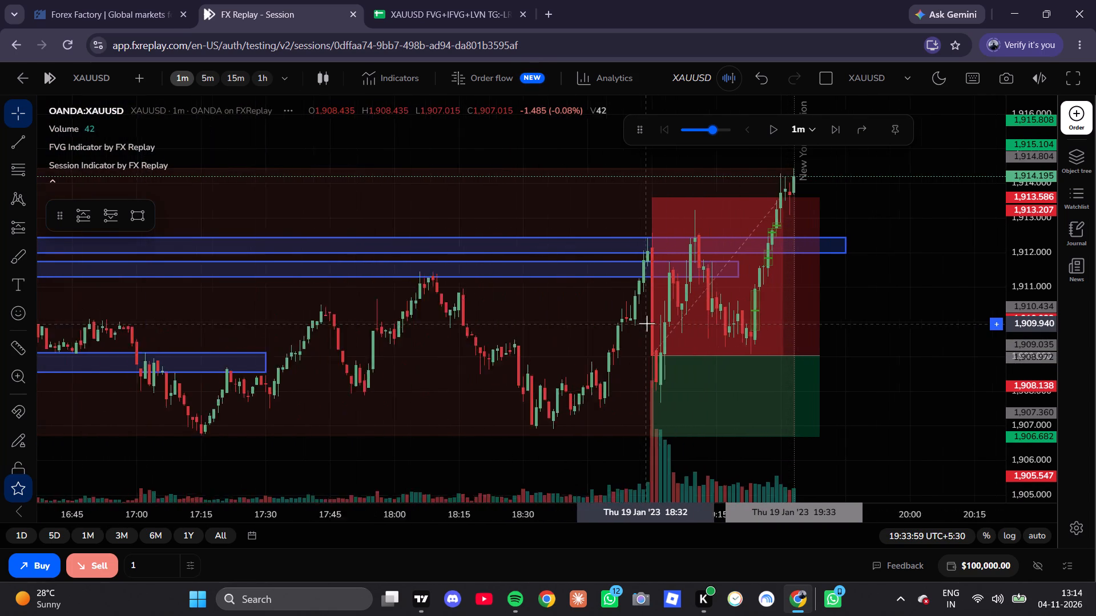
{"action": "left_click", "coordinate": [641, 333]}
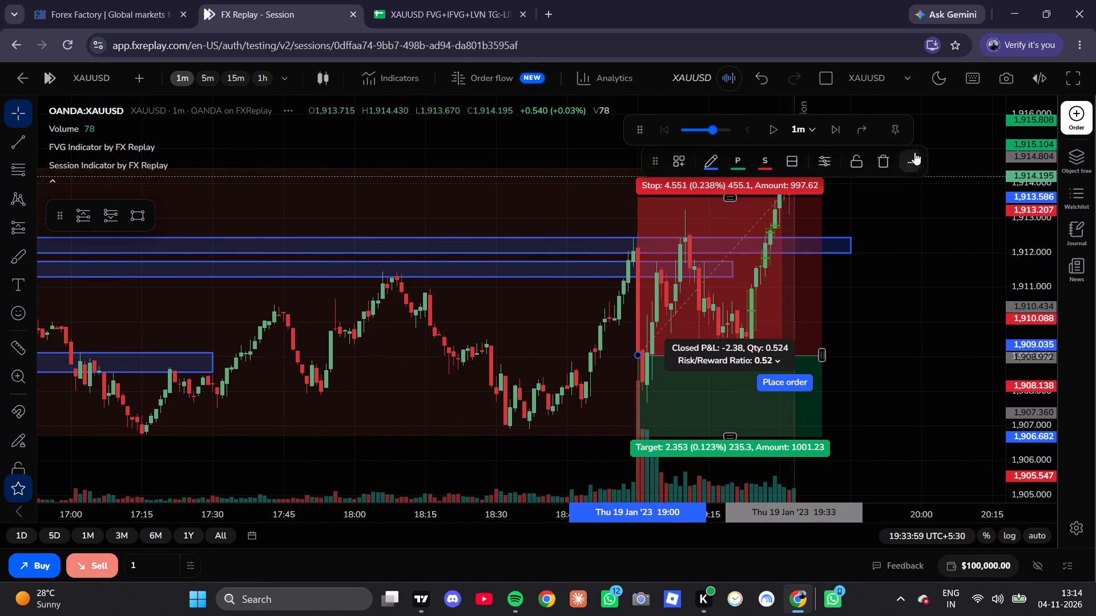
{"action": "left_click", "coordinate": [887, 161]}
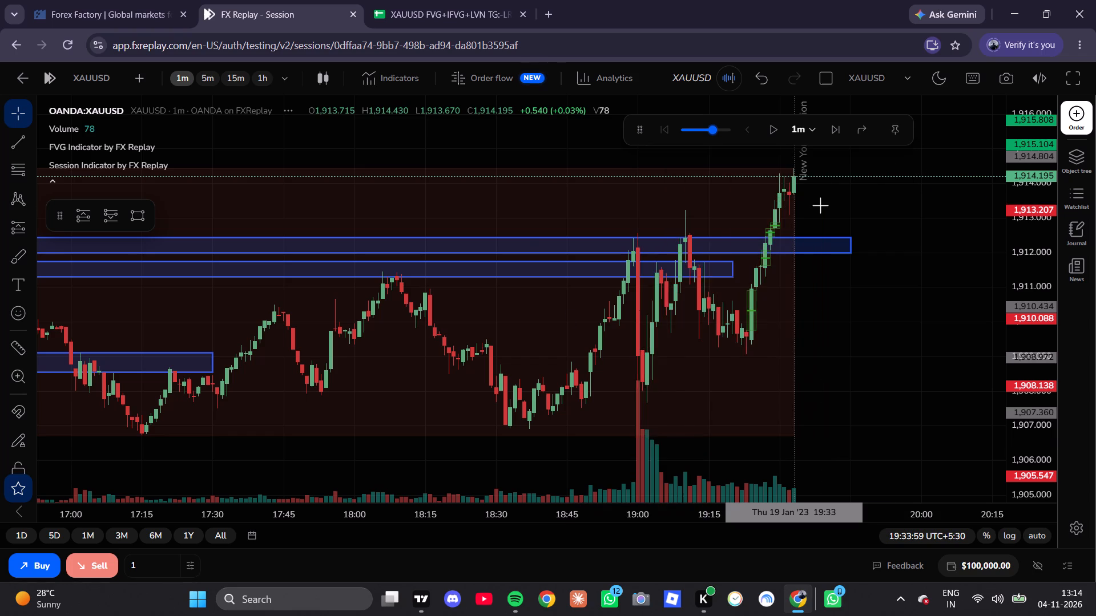
Examine the London and New York session lows and the marked zones on the 1-minute chart.
{"action": "scroll", "coordinate": [527, 337], "scroll_direction": "down", "scroll_amount": 13}
{"action": "left_click_drag", "start_coordinate": [637, 419], "coordinate": [923, 315]}
{"action": "scroll", "coordinate": [855, 330], "scroll_direction": "down", "scroll_amount": 2}
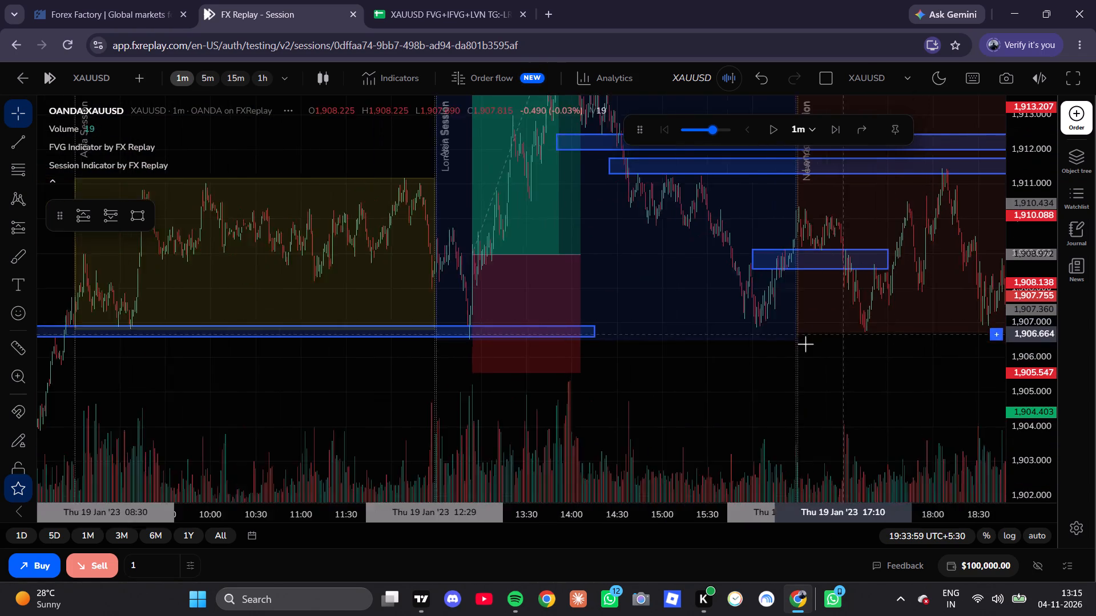
{"action": "scroll", "coordinate": [805, 344], "scroll_direction": "down", "scroll_amount": 2}
{"action": "scroll", "coordinate": [696, 338], "scroll_direction": "up", "scroll_amount": 7}
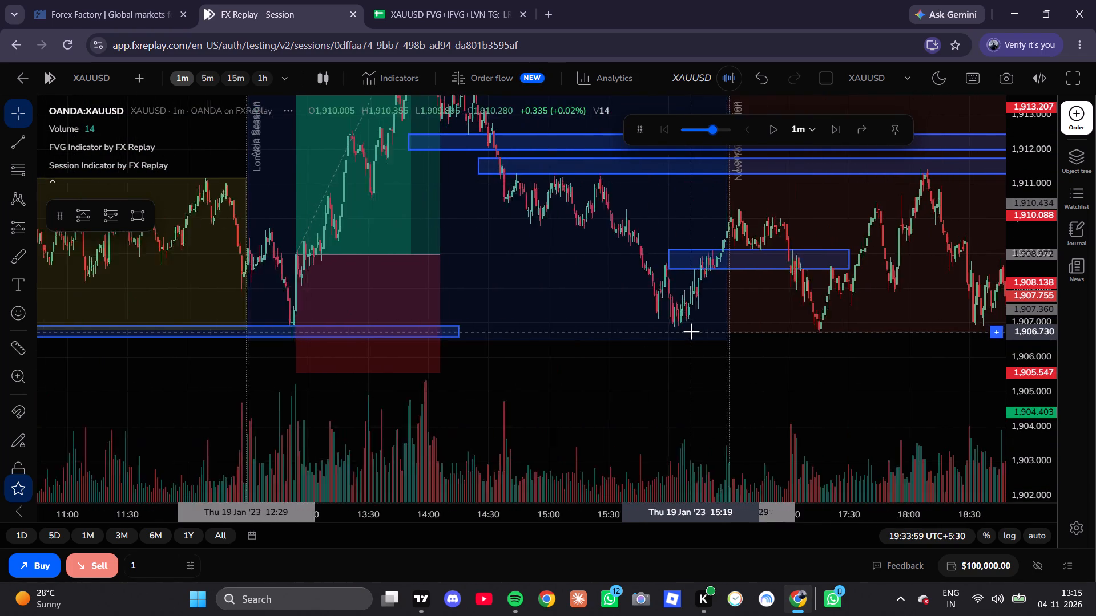
{"action": "scroll", "coordinate": [1022, 322], "scroll_direction": "up", "scroll_amount": 10}
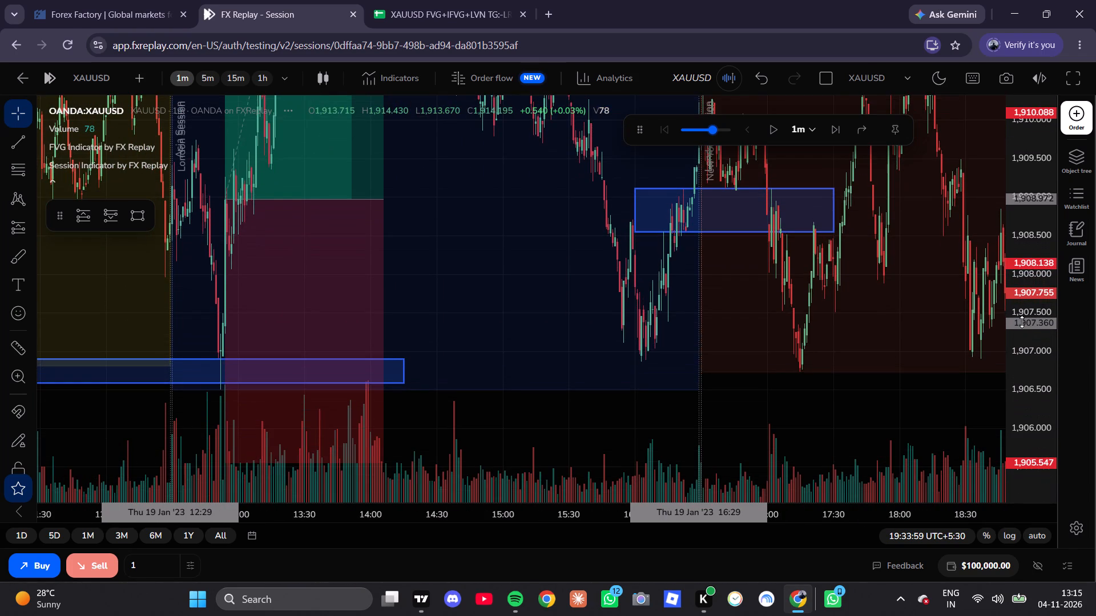
{"action": "scroll", "coordinate": [1022, 322], "scroll_direction": "down", "scroll_amount": 3}
{"action": "scroll", "coordinate": [707, 327], "scroll_direction": "down", "scroll_amount": 3}
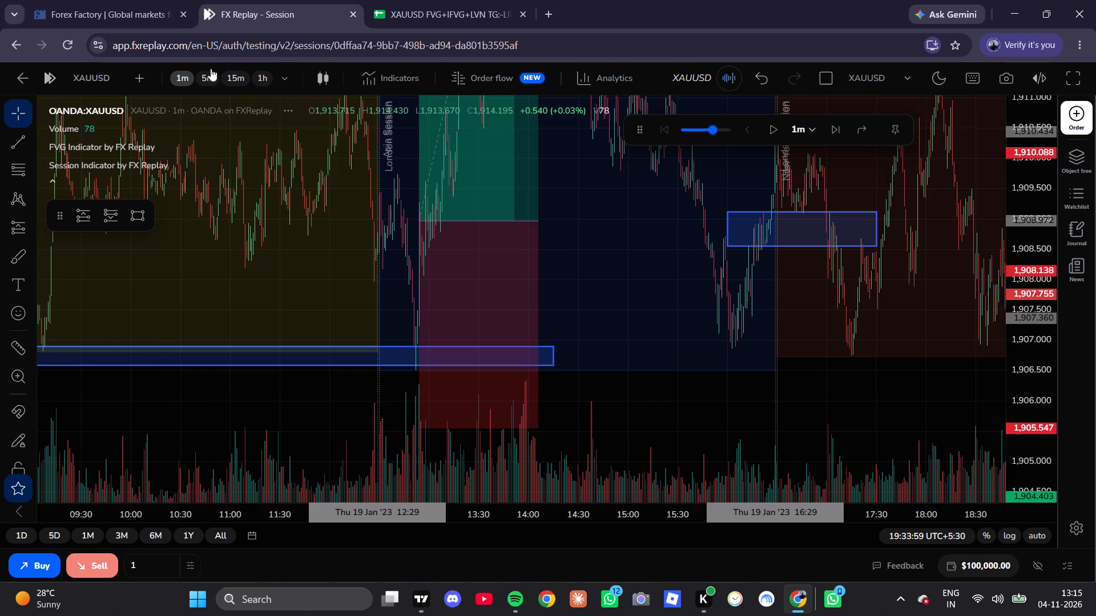
{"action": "scroll", "coordinate": [370, 241], "scroll_direction": "up", "scroll_amount": 5}
{"action": "left_click_drag", "start_coordinate": [509, 322], "coordinate": [513, 405]}
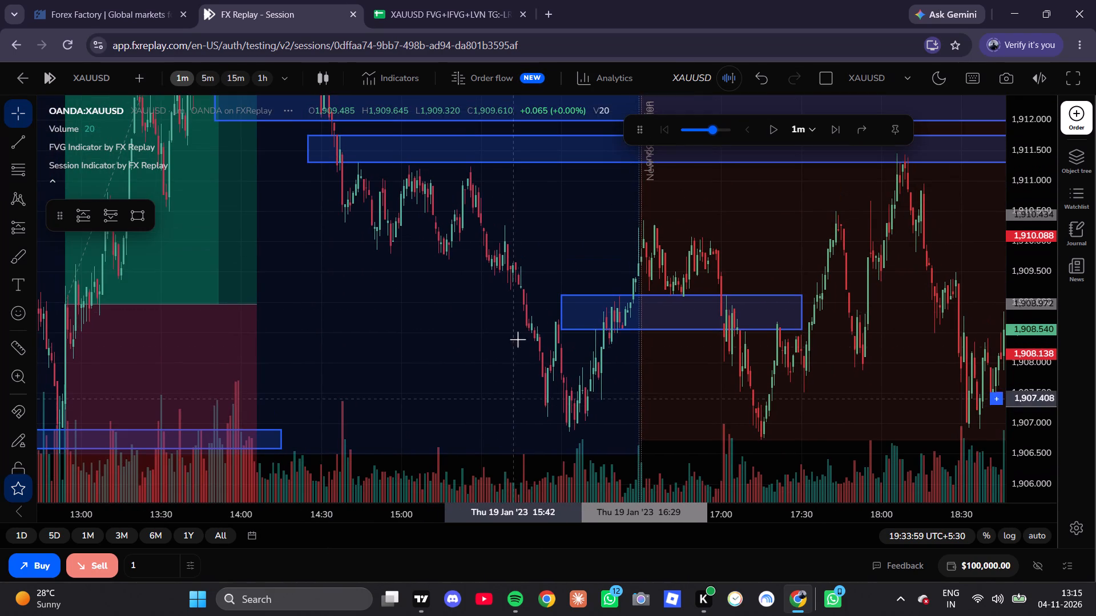
Examine the marked zone at the London–New York session boundary and the surrounding price action on the 5-minute chart.
{"action": "left_click", "coordinate": [215, 83]}
{"action": "scroll", "coordinate": [758, 359], "scroll_direction": "up", "scroll_amount": 12}
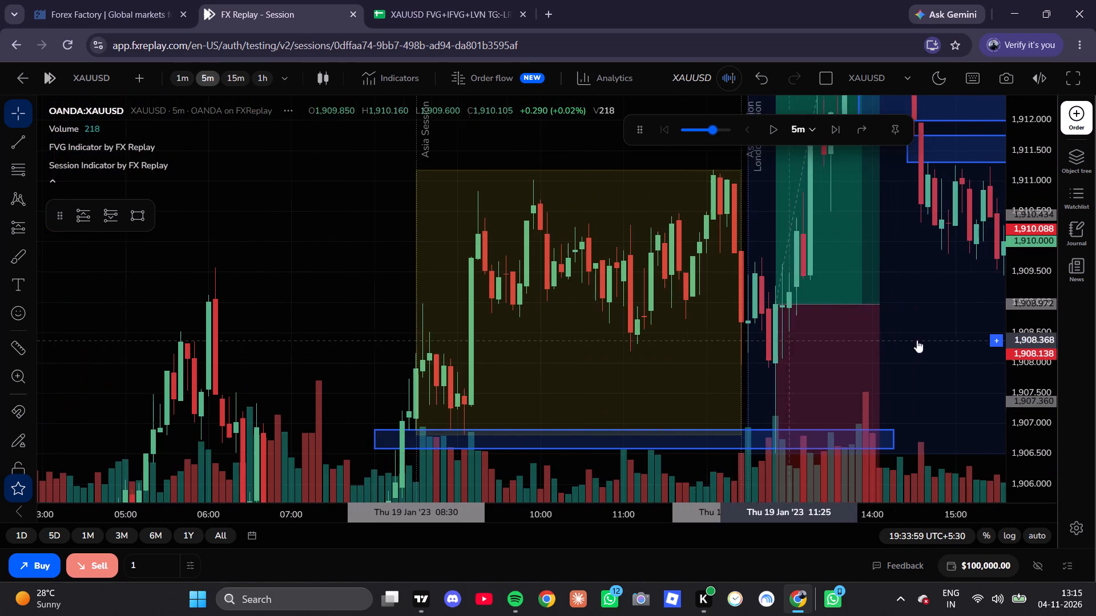
{"action": "left_click_drag", "start_coordinate": [989, 312], "coordinate": [554, 398]}
{"action": "scroll", "coordinate": [547, 398], "scroll_direction": "up", "scroll_amount": 5}
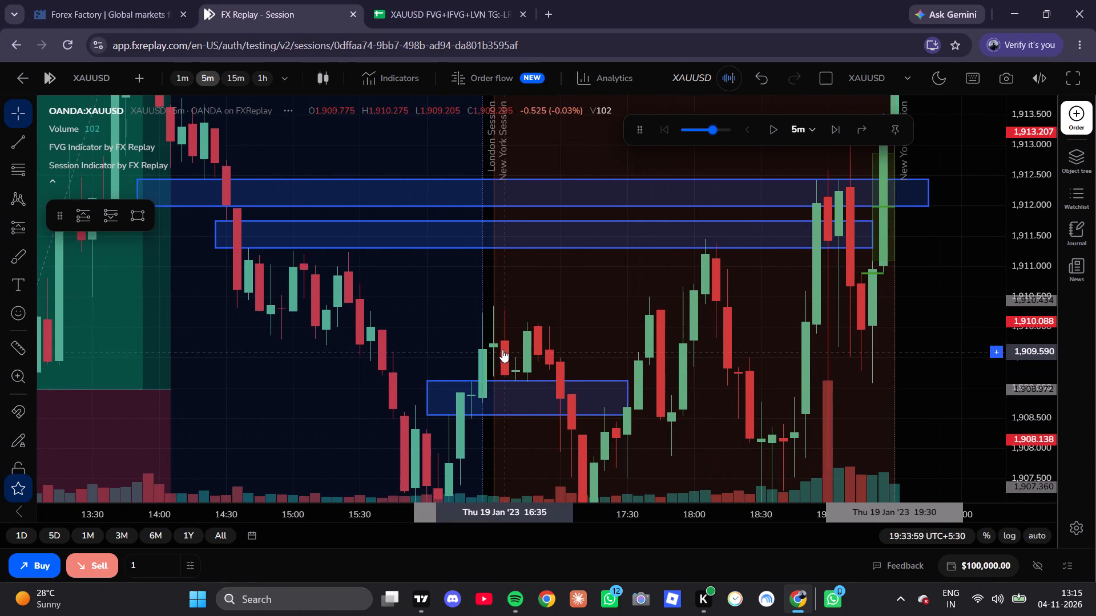
{"action": "left_click_drag", "start_coordinate": [457, 354], "coordinate": [577, 324]}
{"action": "scroll", "coordinate": [573, 327], "scroll_direction": "down", "scroll_amount": 3}
{"action": "scroll", "coordinate": [1062, 379], "scroll_direction": "up", "scroll_amount": 12}
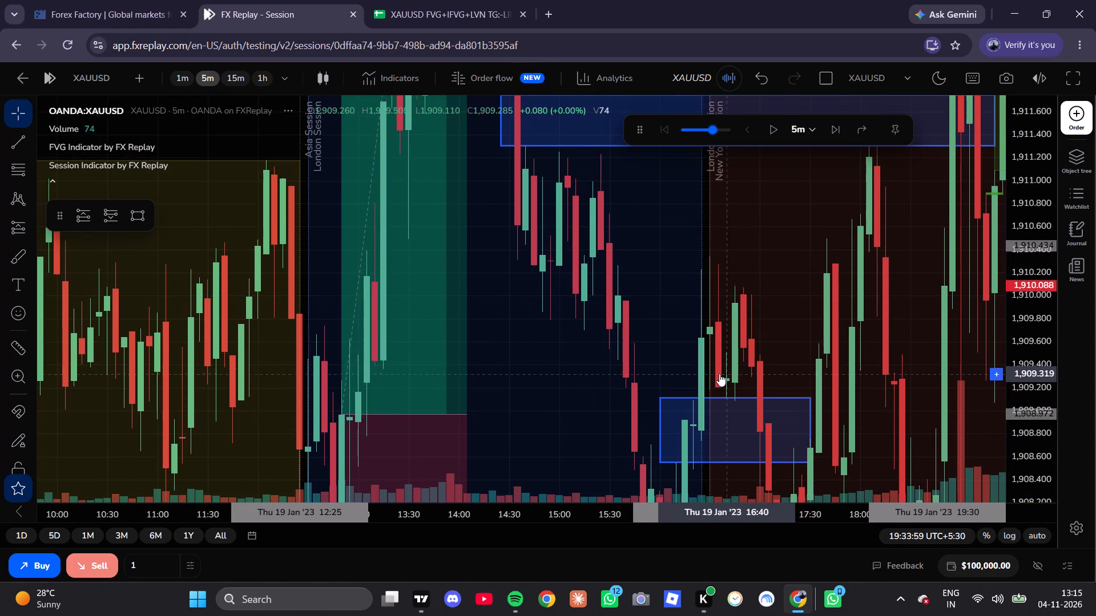
{"action": "scroll", "coordinate": [719, 374], "scroll_direction": "up", "scroll_amount": 1}
{"action": "left_click_drag", "start_coordinate": [613, 360], "coordinate": [690, 256]}
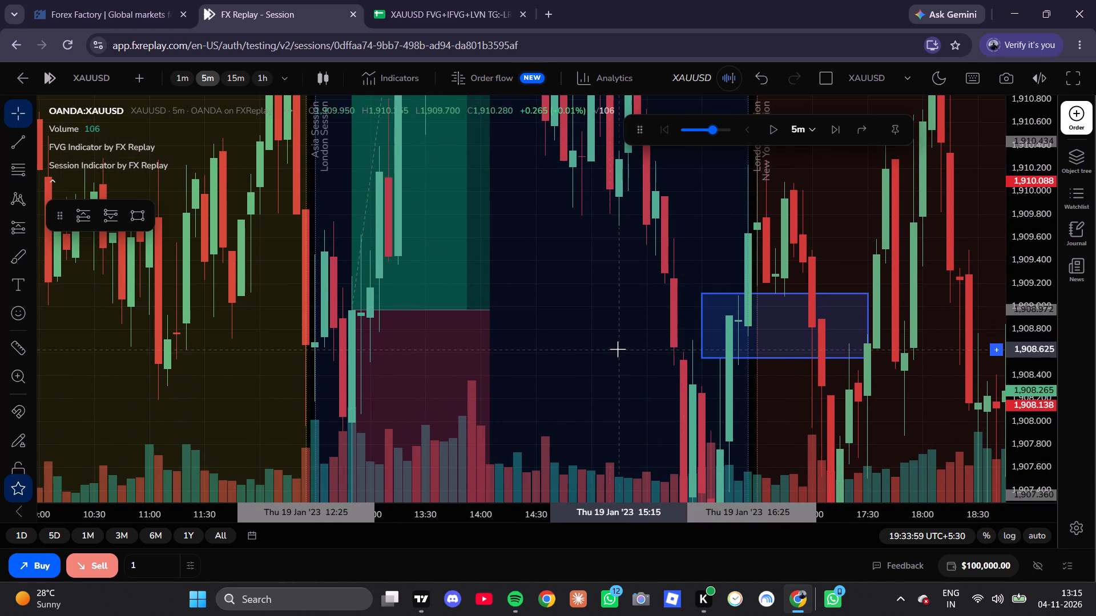
{"action": "scroll", "coordinate": [689, 332], "scroll_direction": "up", "scroll_amount": 2}
{"action": "left_click_drag", "start_coordinate": [644, 243], "coordinate": [644, 248]}
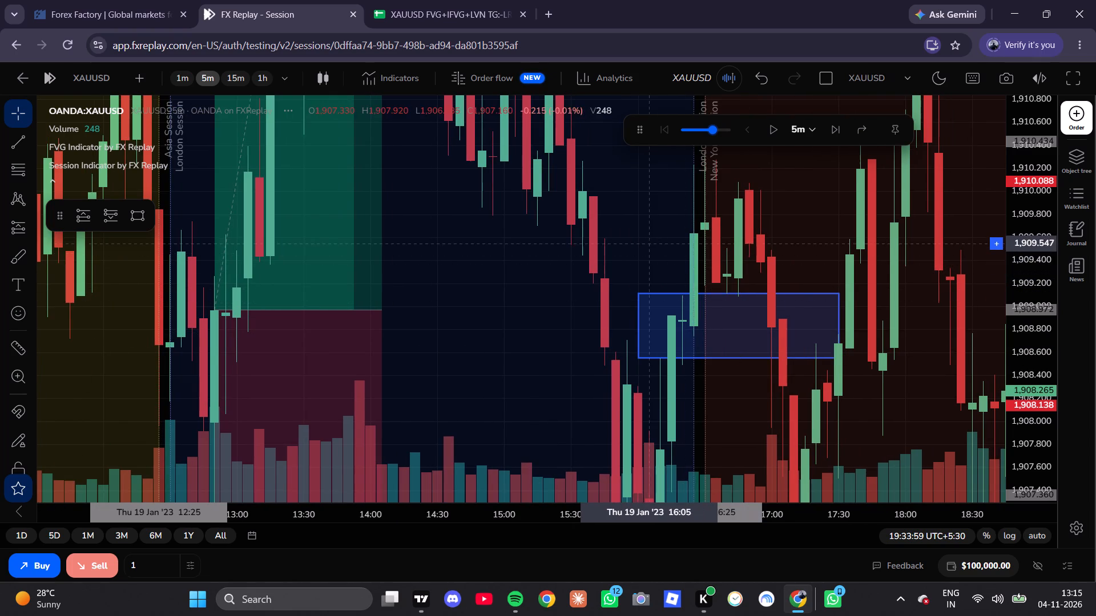
{"action": "left_click_drag", "start_coordinate": [644, 248], "coordinate": [631, 317]}
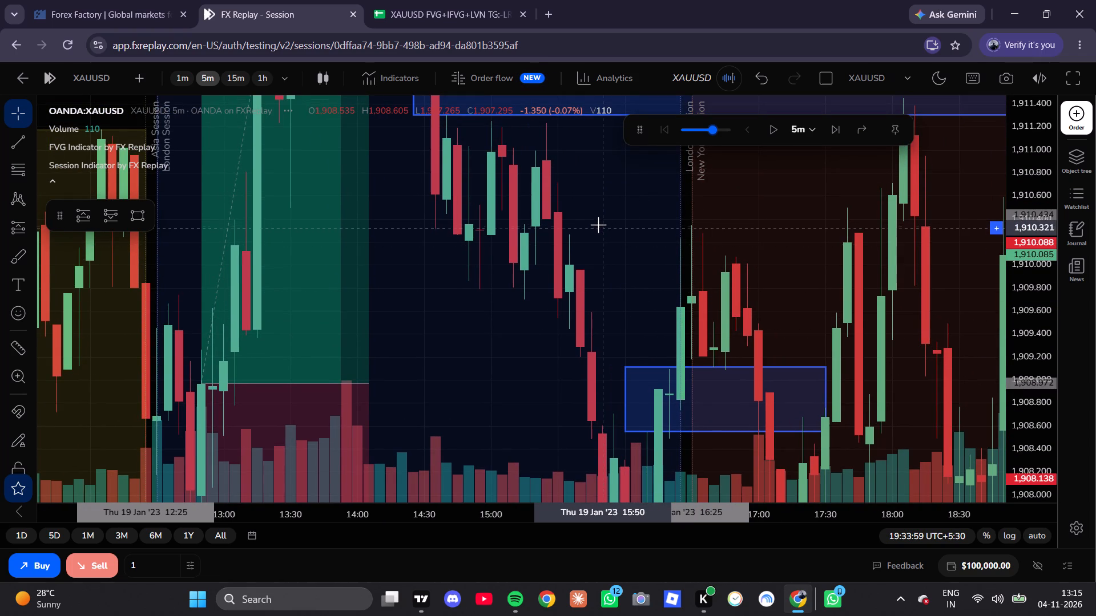
Examine the 15-minute candles around the London–New York boundary zone and the marked zone beneath the Asia session.
{"action": "left_click", "coordinate": [237, 71]}
{"action": "scroll", "coordinate": [650, 384], "scroll_direction": "up", "scroll_amount": 5}
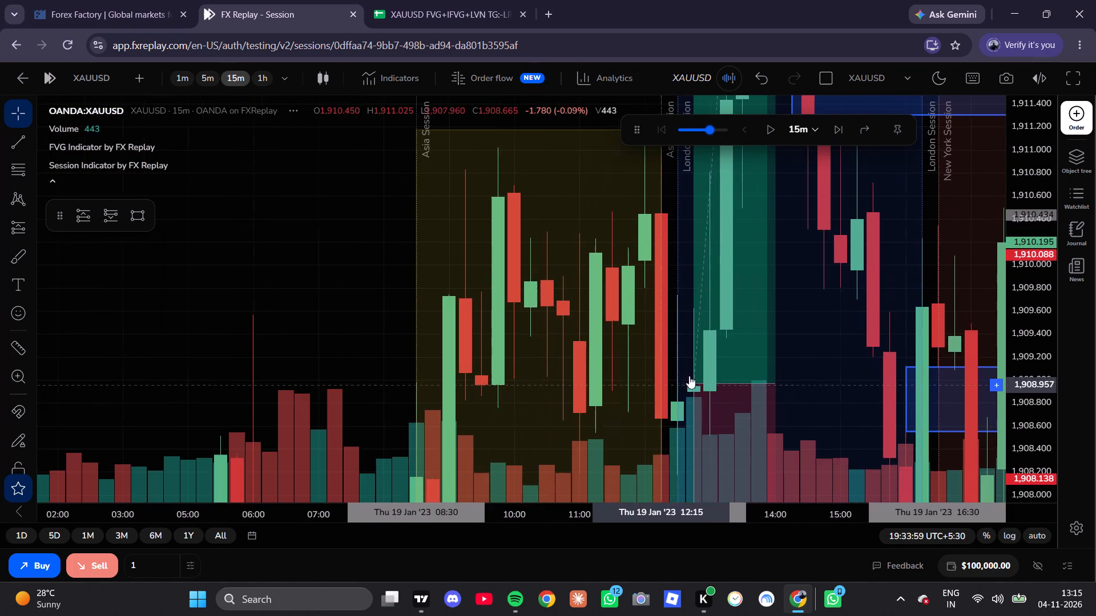
{"action": "left_click_drag", "start_coordinate": [905, 285], "coordinate": [815, 311]}
{"action": "scroll", "coordinate": [804, 324], "scroll_direction": "up", "scroll_amount": 3}
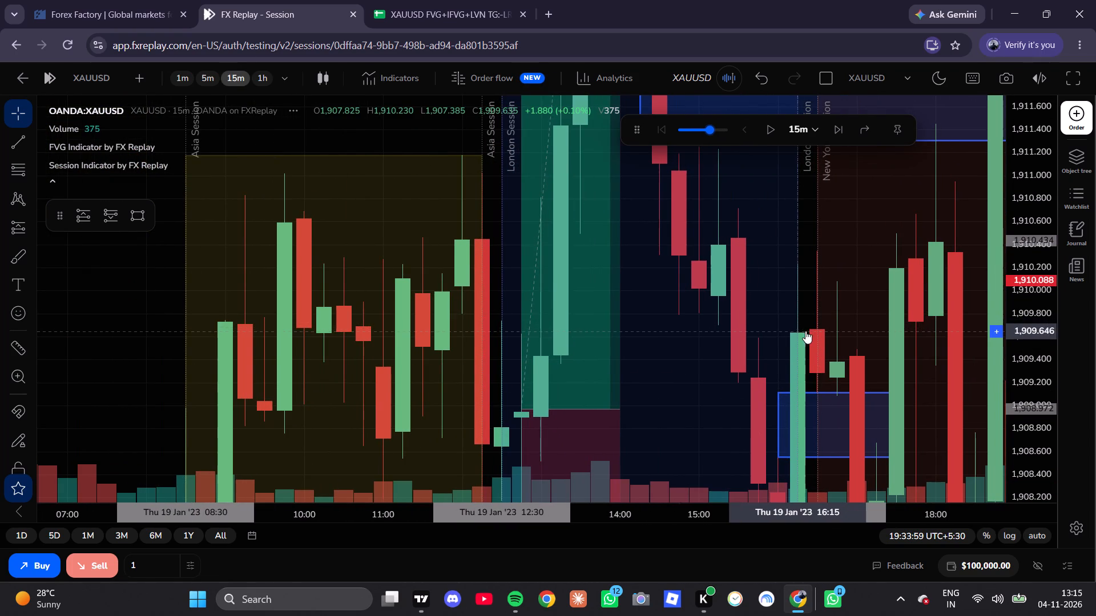
{"action": "scroll", "coordinate": [797, 334], "scroll_direction": "up", "scroll_amount": 3}
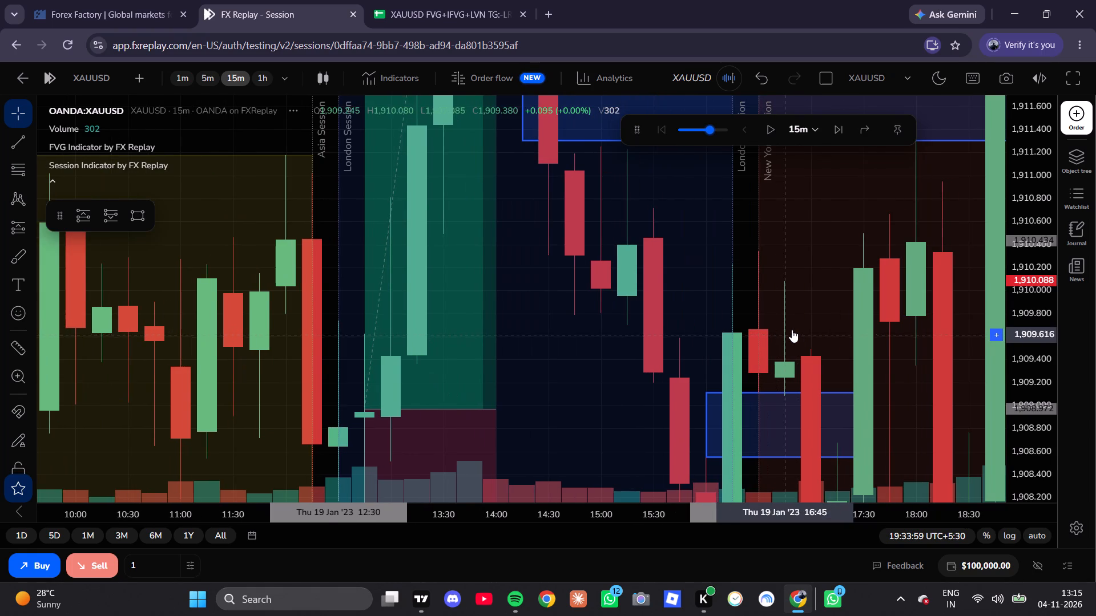
{"action": "scroll", "coordinate": [790, 307], "scroll_direction": "down", "scroll_amount": 1}
{"action": "left_click_drag", "start_coordinate": [792, 307], "coordinate": [800, 121]}
{"action": "scroll", "coordinate": [813, 265], "scroll_direction": "up", "scroll_amount": 1}
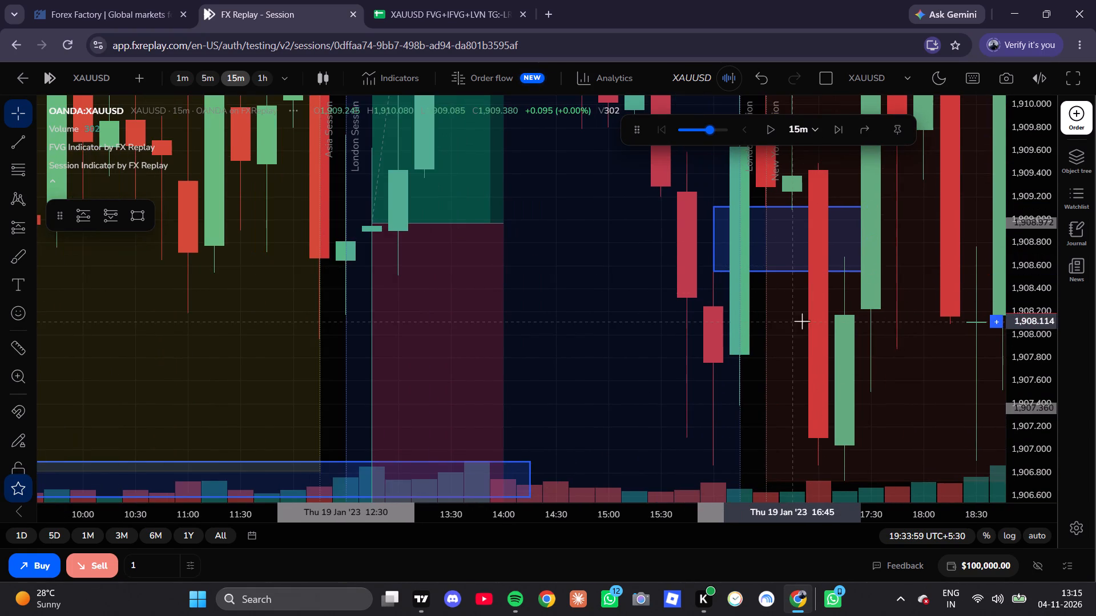
{"action": "left_click_drag", "start_coordinate": [801, 322], "coordinate": [779, 243]}
{"action": "left_click_drag", "start_coordinate": [769, 278], "coordinate": [754, 325]}
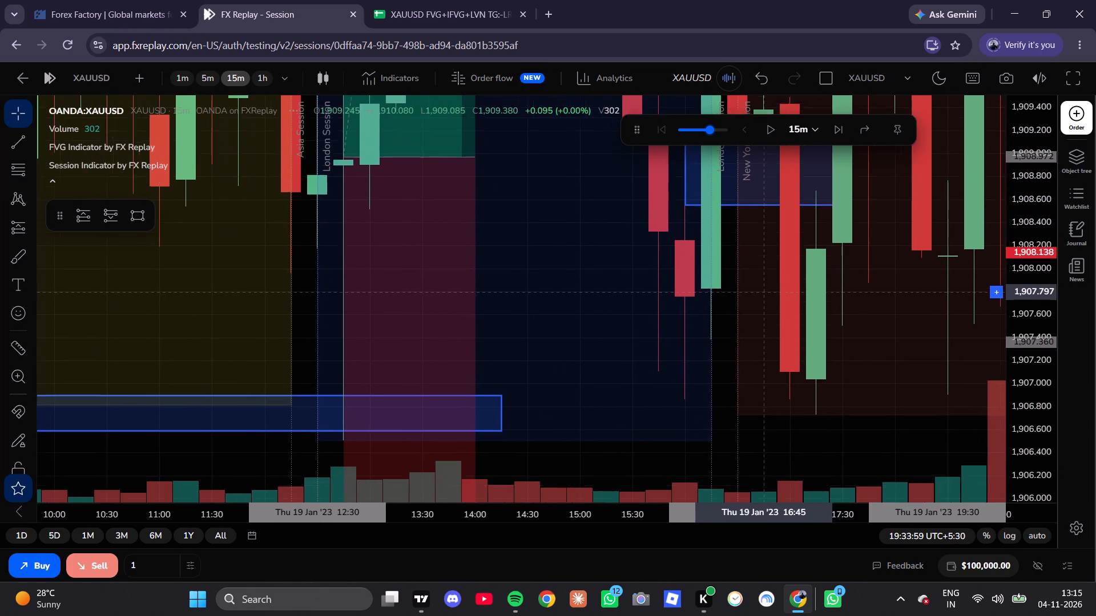
{"action": "left_click_drag", "start_coordinate": [754, 325], "coordinate": [773, 240]}
{"action": "scroll", "coordinate": [719, 312], "scroll_direction": "down", "scroll_amount": 4}
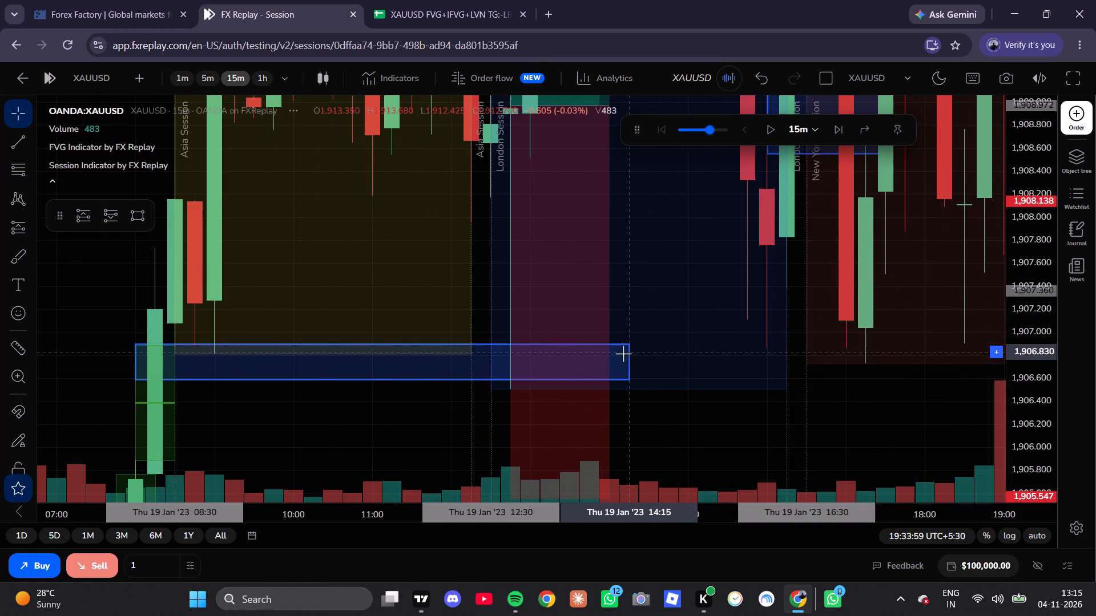
Review the 19 January Asia, London and New York sessions and their marked zones on the 15-minute chart.
{"action": "left_click_drag", "start_coordinate": [812, 329], "coordinate": [668, 452]}
{"action": "scroll", "coordinate": [703, 391], "scroll_direction": "down", "scroll_amount": 5}
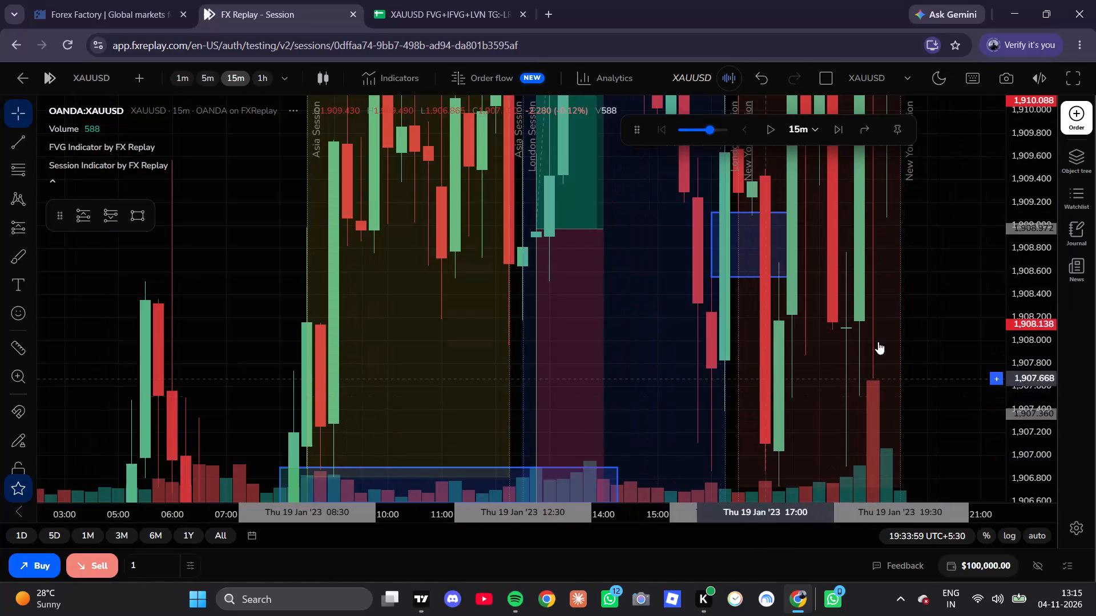
{"action": "scroll", "coordinate": [1022, 408], "scroll_direction": "down", "scroll_amount": 13}
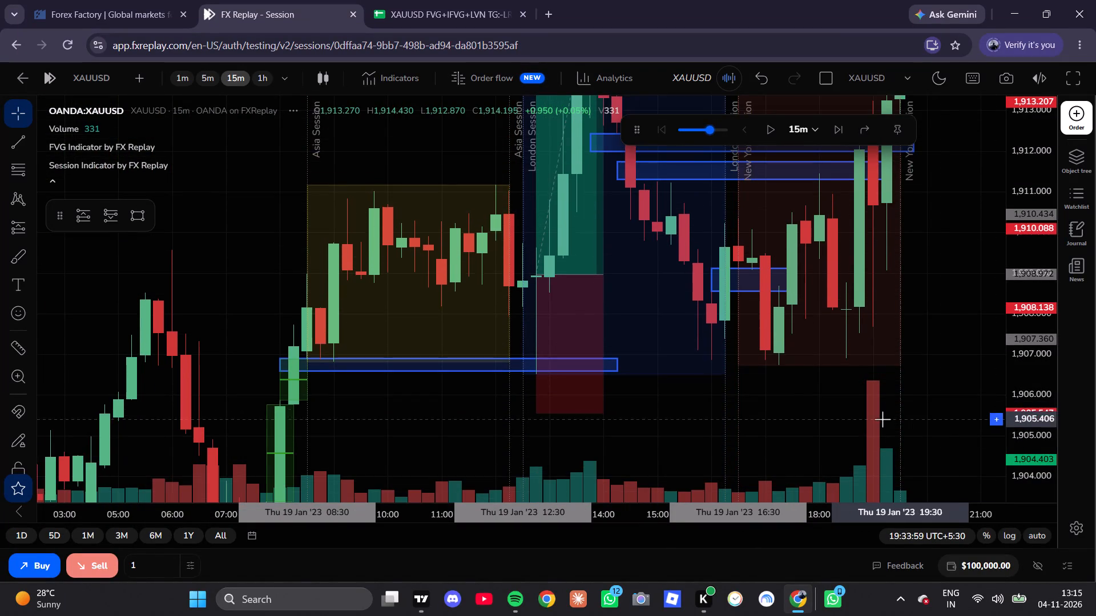
{"action": "left_click_drag", "start_coordinate": [881, 419], "coordinate": [815, 456]}
{"action": "scroll", "coordinate": [825, 400], "scroll_direction": "down", "scroll_amount": 4}
{"action": "left_click_drag", "start_coordinate": [910, 293], "coordinate": [855, 408]}
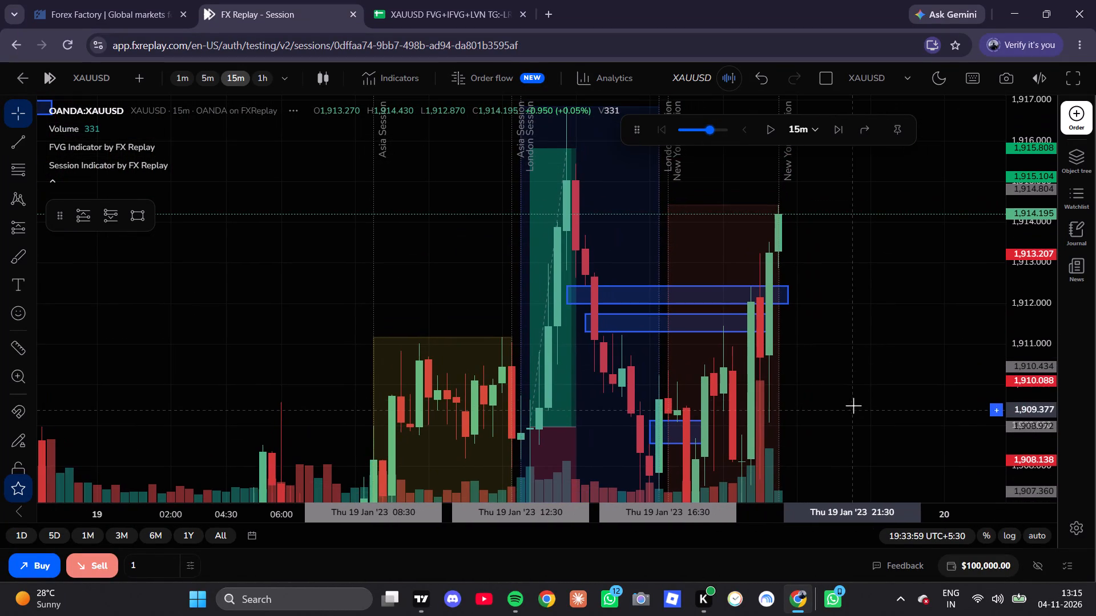
{"action": "left_click_drag", "start_coordinate": [860, 362], "coordinate": [863, 402]}
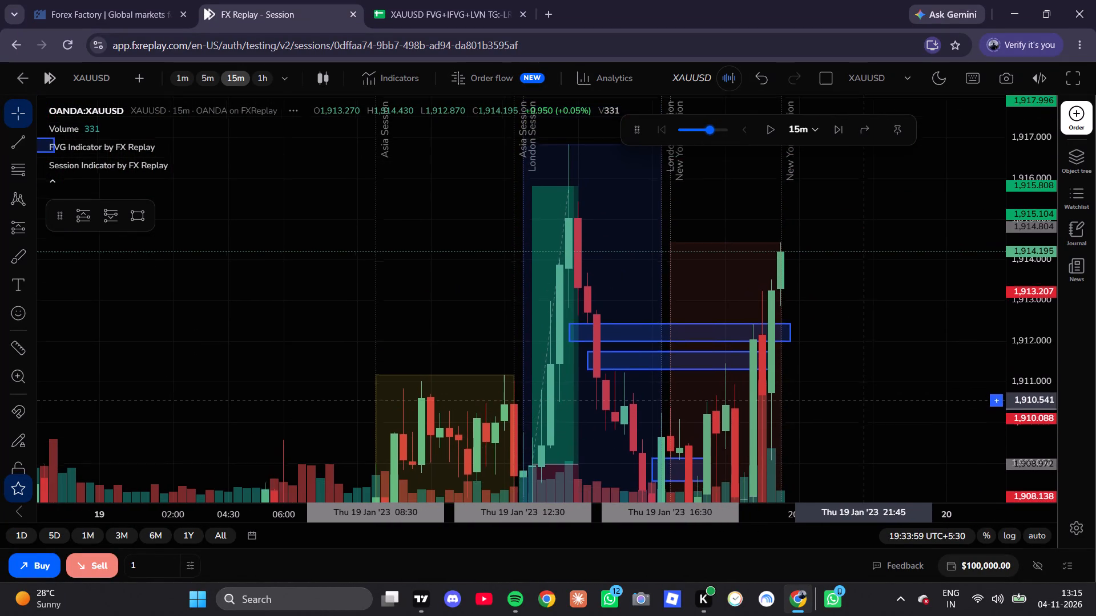
{"action": "left_click_drag", "start_coordinate": [863, 402], "coordinate": [897, 339]}
{"action": "scroll", "coordinate": [897, 339], "scroll_direction": "down", "scroll_amount": 2}
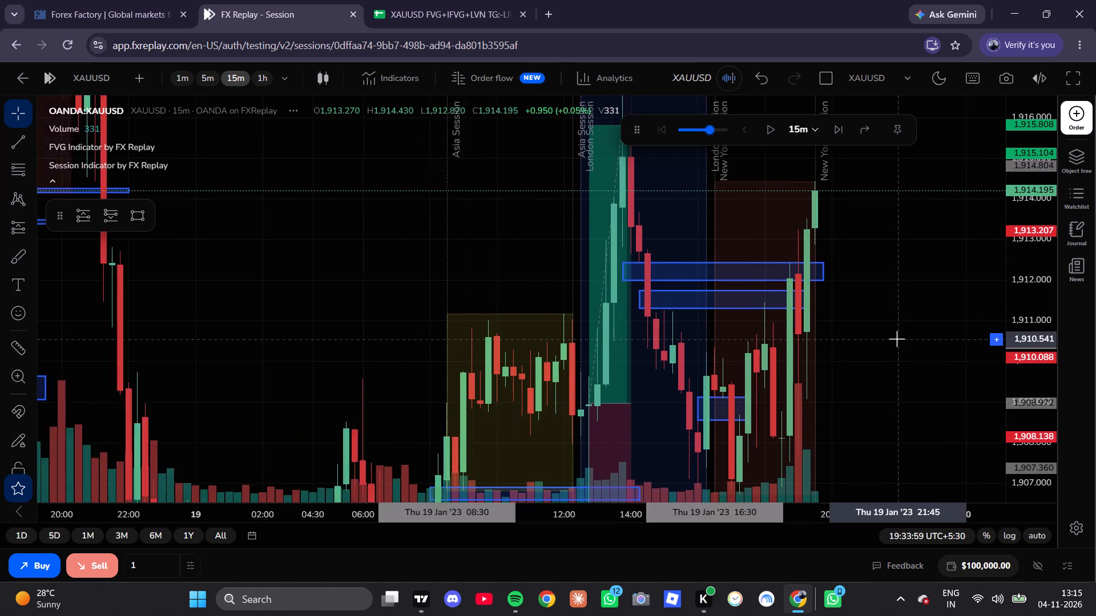
{"action": "left_click_drag", "start_coordinate": [932, 329], "coordinate": [874, 417]}
{"action": "left_click_drag", "start_coordinate": [876, 388], "coordinate": [944, 277]}
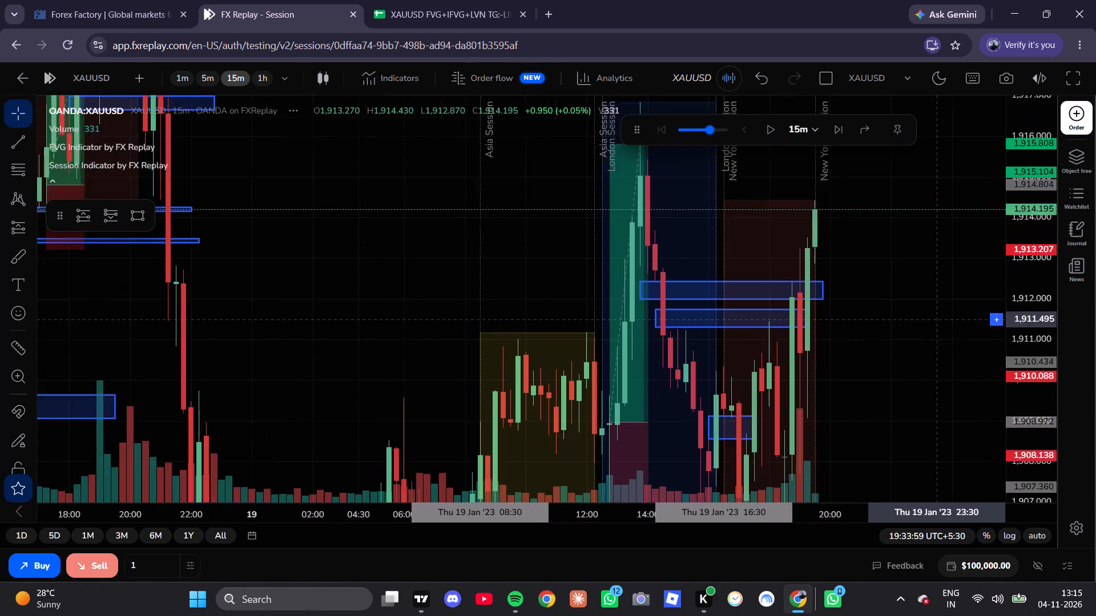
{"action": "left_click_drag", "start_coordinate": [944, 277], "coordinate": [952, 244]}
{"action": "scroll", "coordinate": [883, 328], "scroll_direction": "up", "scroll_amount": 7}
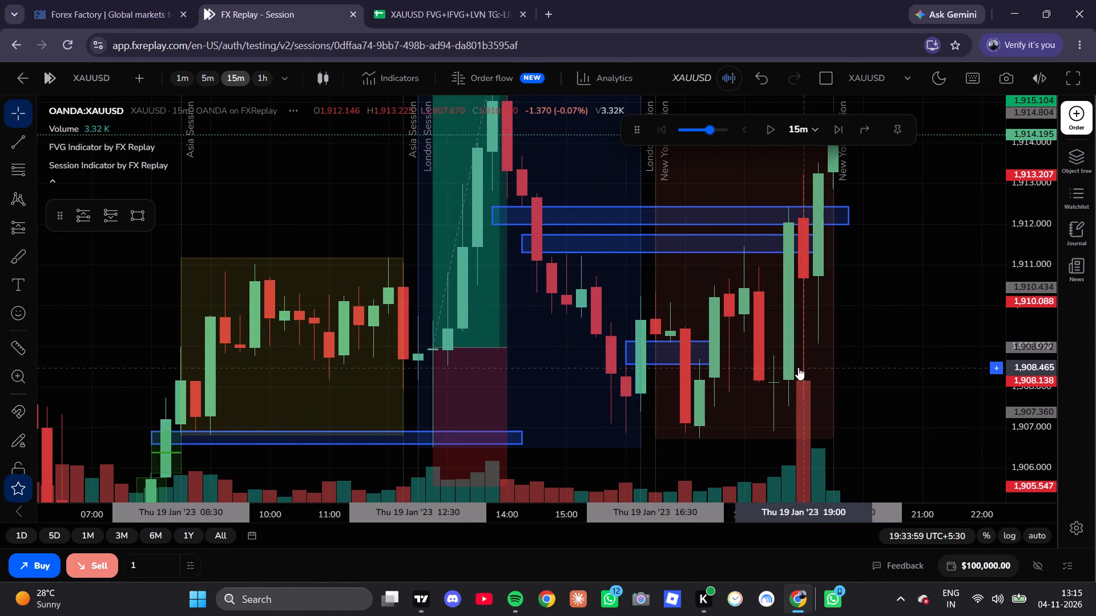
Switch to the Forex Factory calendar and check the USD news events and their release times for Thursday, January 19.
{"action": "left_click", "coordinate": [126, 0]}
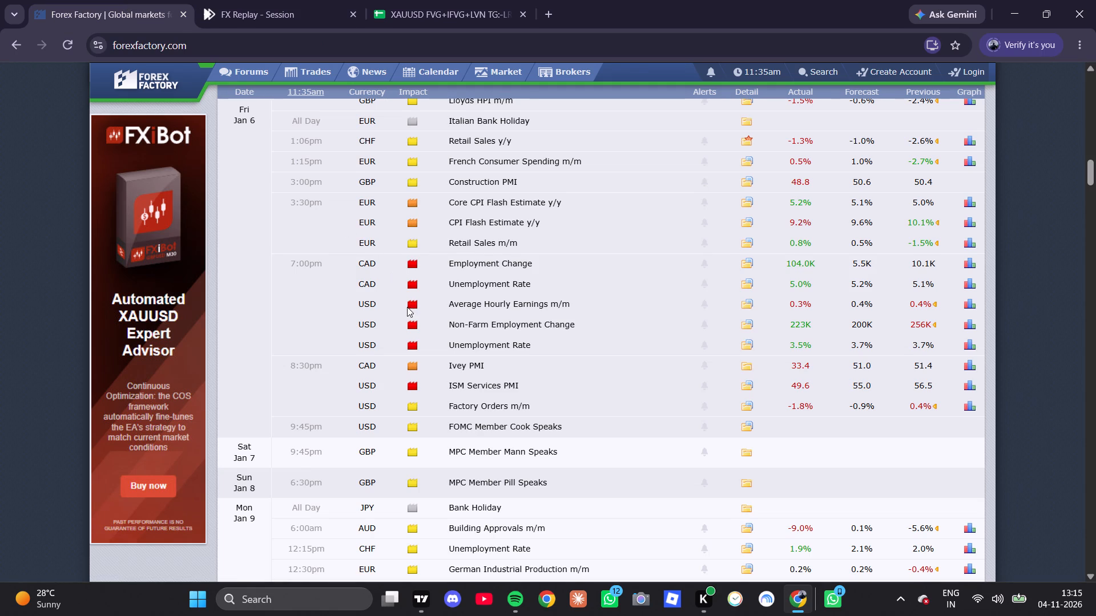
{"action": "scroll", "coordinate": [402, 309], "scroll_direction": "down", "scroll_amount": 17}
{"action": "scroll", "coordinate": [400, 311], "scroll_direction": "down", "scroll_amount": 10}
{"action": "scroll", "coordinate": [400, 311], "scroll_direction": "up", "scroll_amount": 1}
{"action": "scroll", "coordinate": [400, 311], "scroll_direction": "down", "scroll_amount": 4}
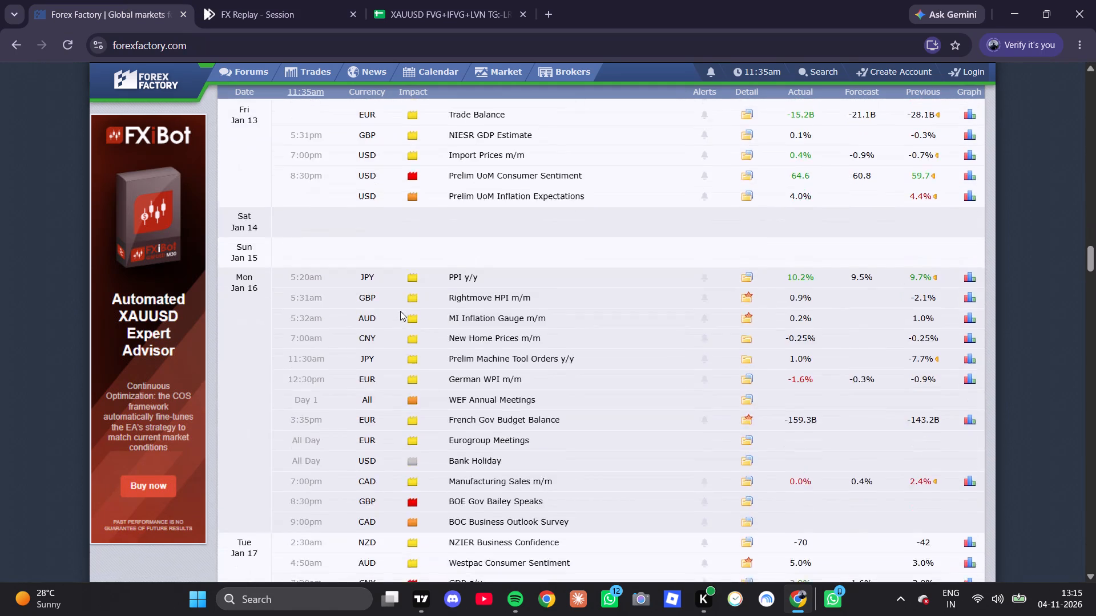
{"action": "scroll", "coordinate": [400, 311], "scroll_direction": "down", "scroll_amount": 9}
{"action": "scroll", "coordinate": [400, 307], "scroll_direction": "up", "scroll_amount": 3}
{"action": "scroll", "coordinate": [400, 307], "scroll_direction": "down", "scroll_amount": 3}
{"action": "scroll", "coordinate": [400, 307], "scroll_direction": "up", "scroll_amount": 1}
{"action": "scroll", "coordinate": [400, 307], "scroll_direction": "down", "scroll_amount": 5}
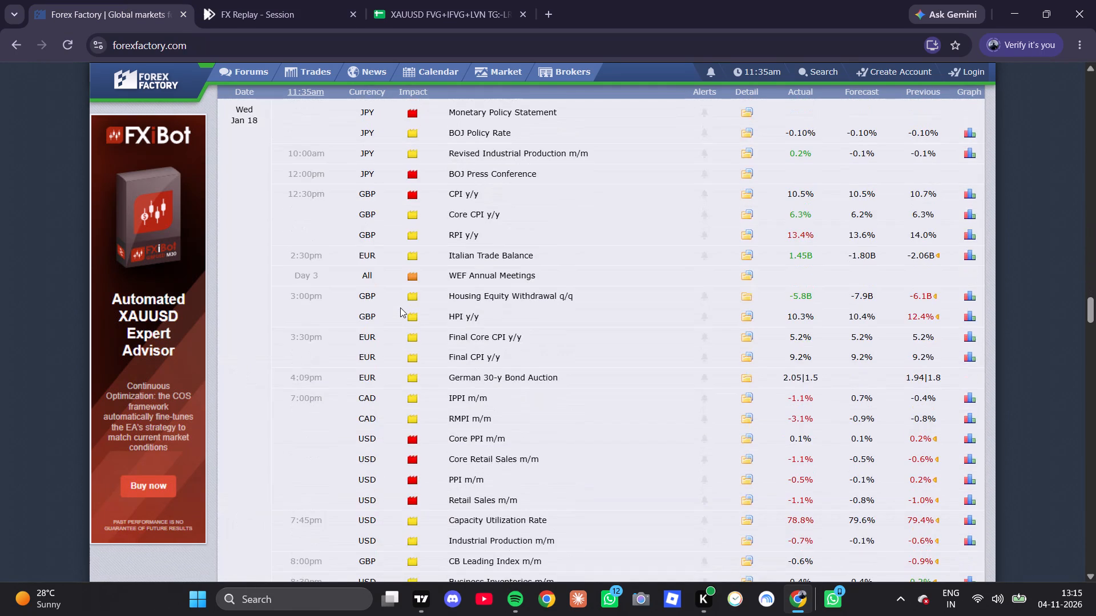
{"action": "scroll", "coordinate": [400, 307], "scroll_direction": "down", "scroll_amount": 6}
{"action": "scroll", "coordinate": [400, 307], "scroll_direction": "up", "scroll_amount": 9}
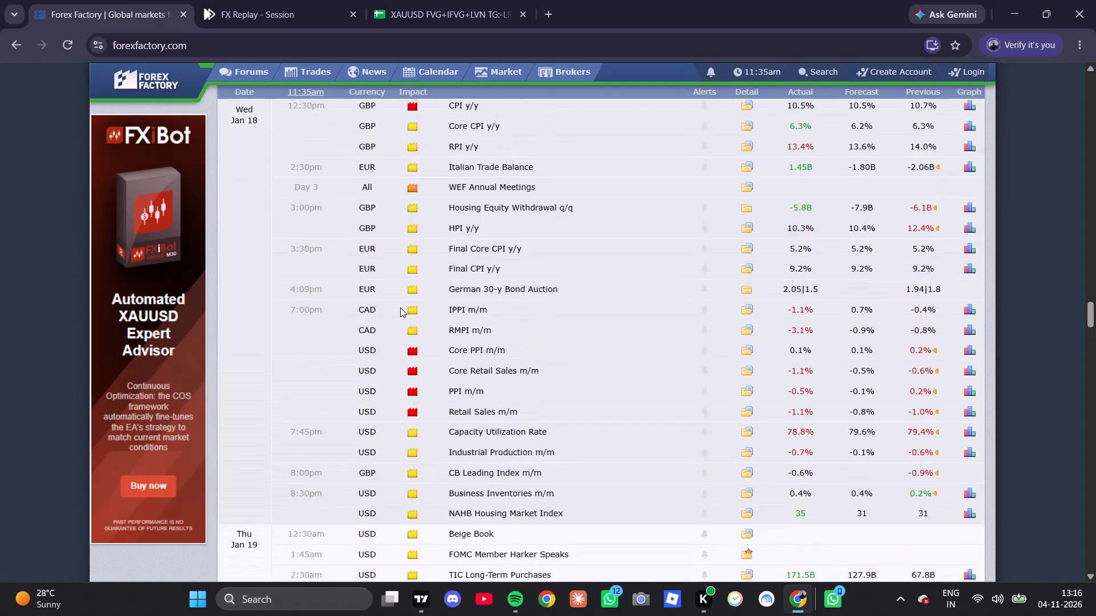
{"action": "scroll", "coordinate": [402, 317], "scroll_direction": "down", "scroll_amount": 3}
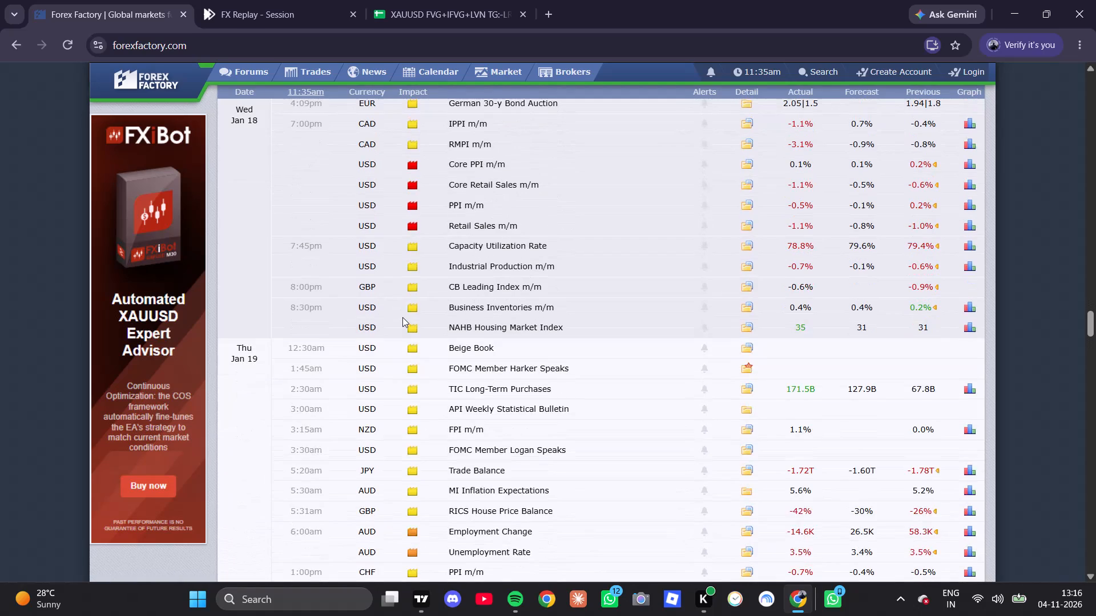
{"action": "left_click", "coordinate": [377, 0]}
{"action": "left_click", "coordinate": [308, 0]}
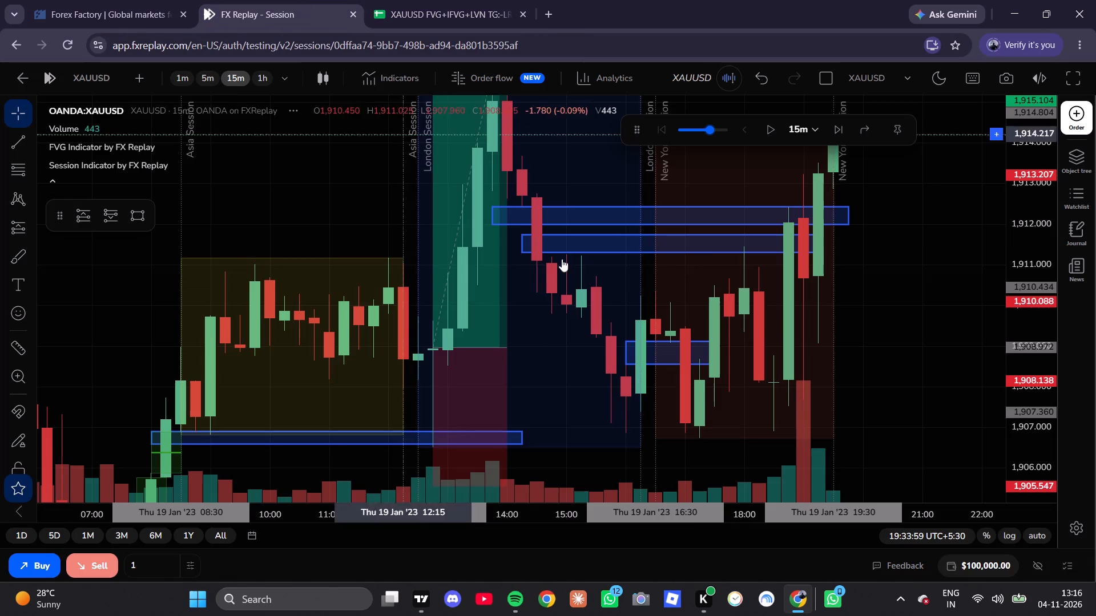
{"action": "left_click", "coordinate": [153, 0]}
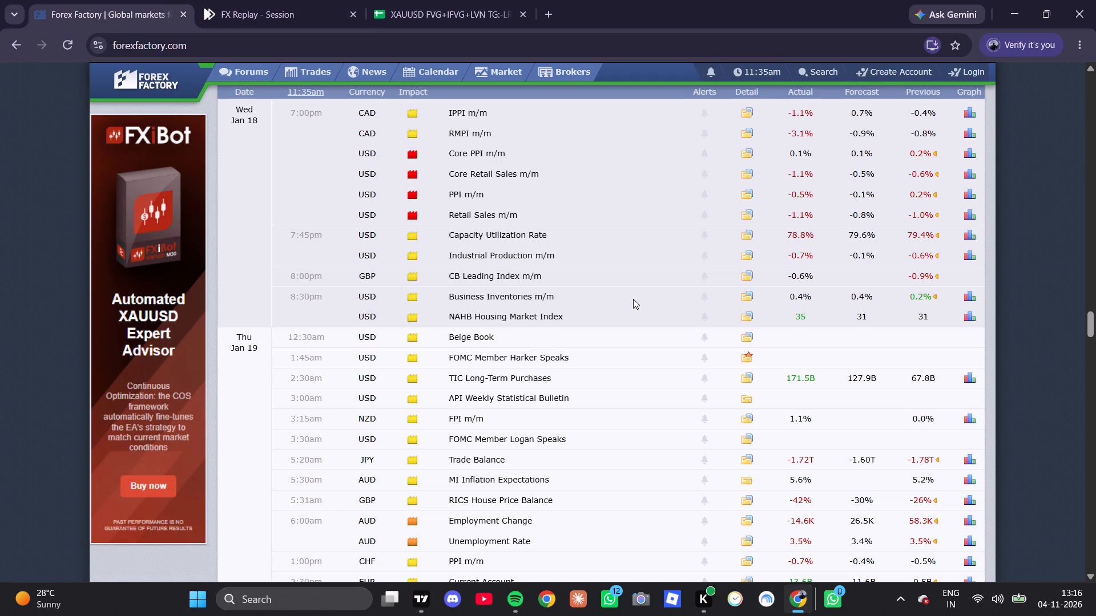
{"action": "scroll", "coordinate": [429, 339], "scroll_direction": "down", "scroll_amount": 4}
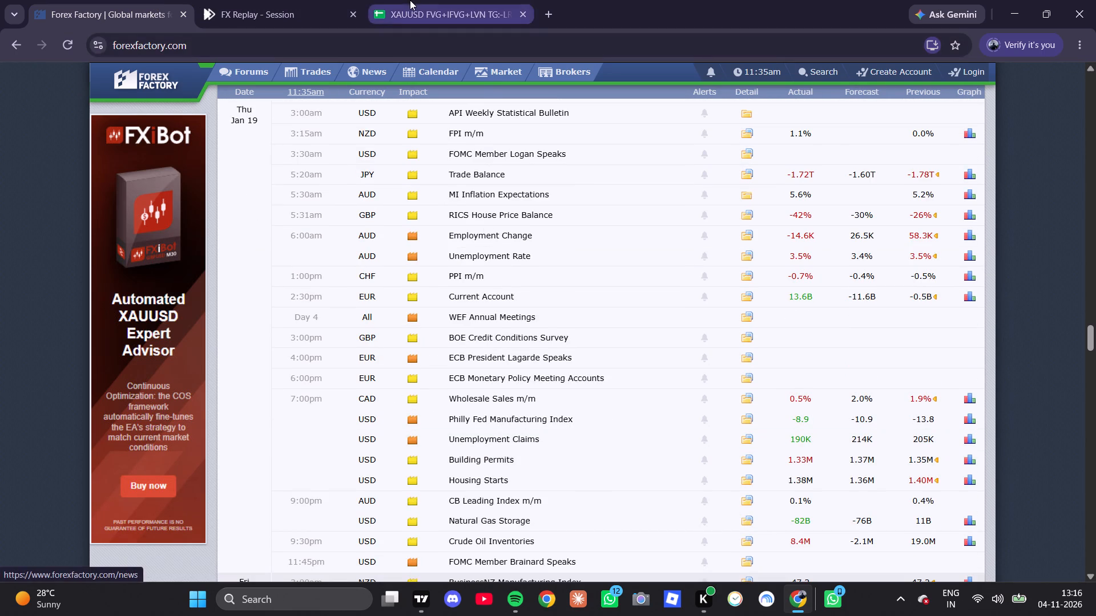
Return to the FX Replay session and compare the New York session price action on the 15-minute, 5-minute and 1-minute charts.
{"action": "left_click", "coordinate": [241, 0]}
{"action": "scroll", "coordinate": [865, 323], "scroll_direction": "up", "scroll_amount": 5}
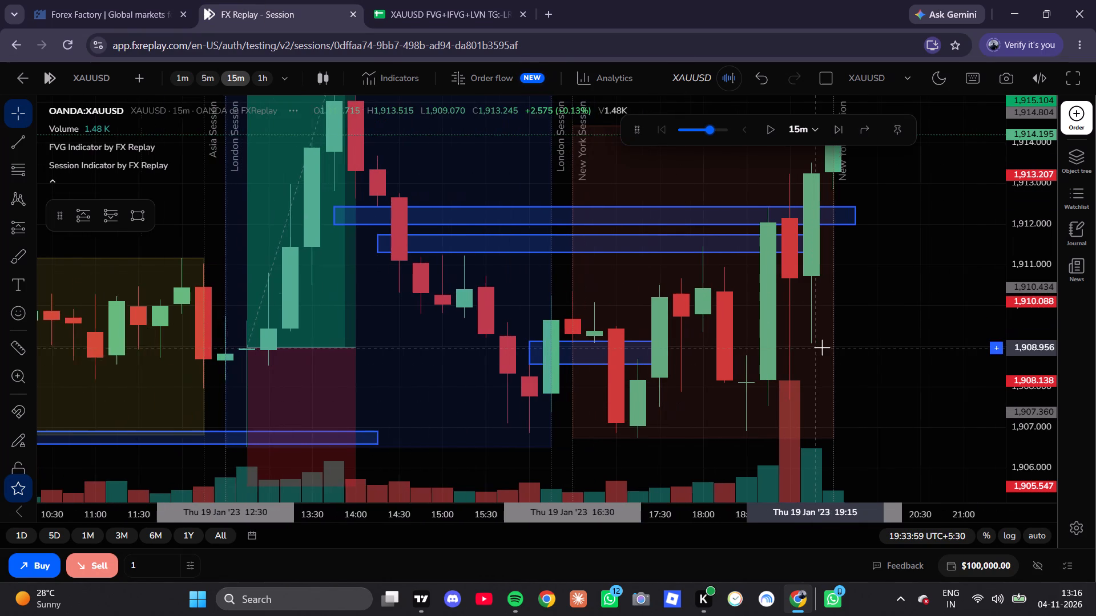
{"action": "scroll", "coordinate": [849, 338], "scroll_direction": "down", "scroll_amount": 2}
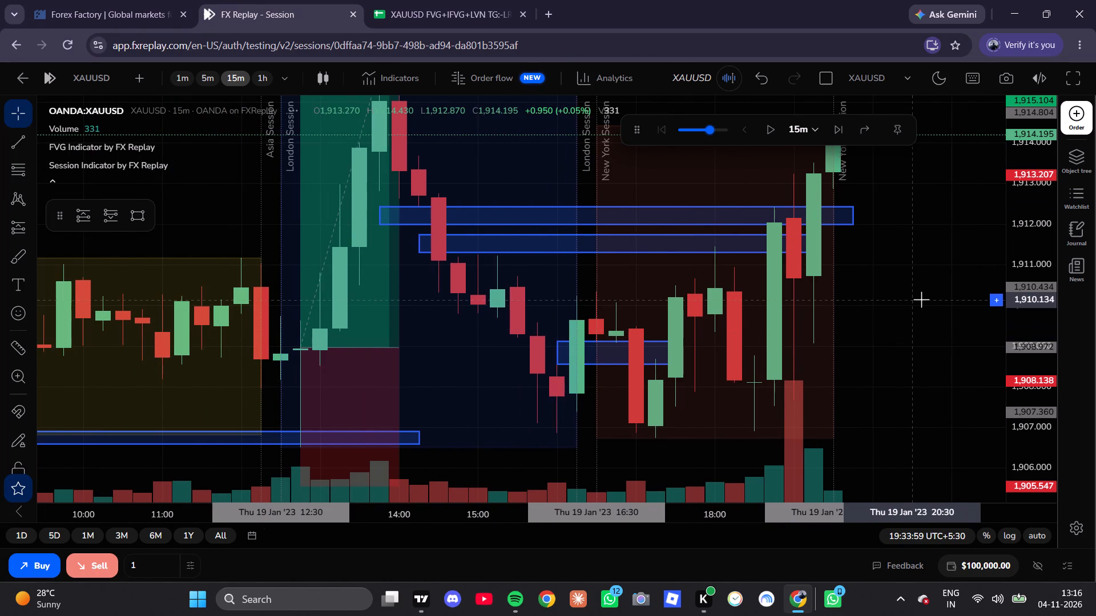
{"action": "scroll", "coordinate": [913, 317], "scroll_direction": "down", "scroll_amount": 3}
{"action": "scroll", "coordinate": [1032, 318], "scroll_direction": "down", "scroll_amount": 7}
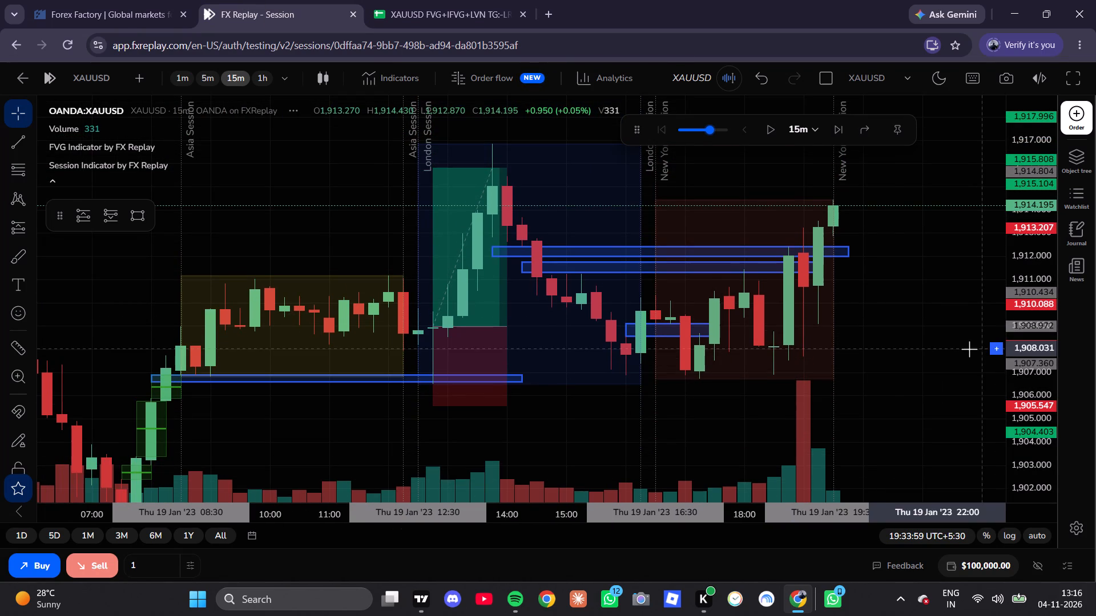
{"action": "scroll", "coordinate": [759, 333], "scroll_direction": "down", "scroll_amount": 1}
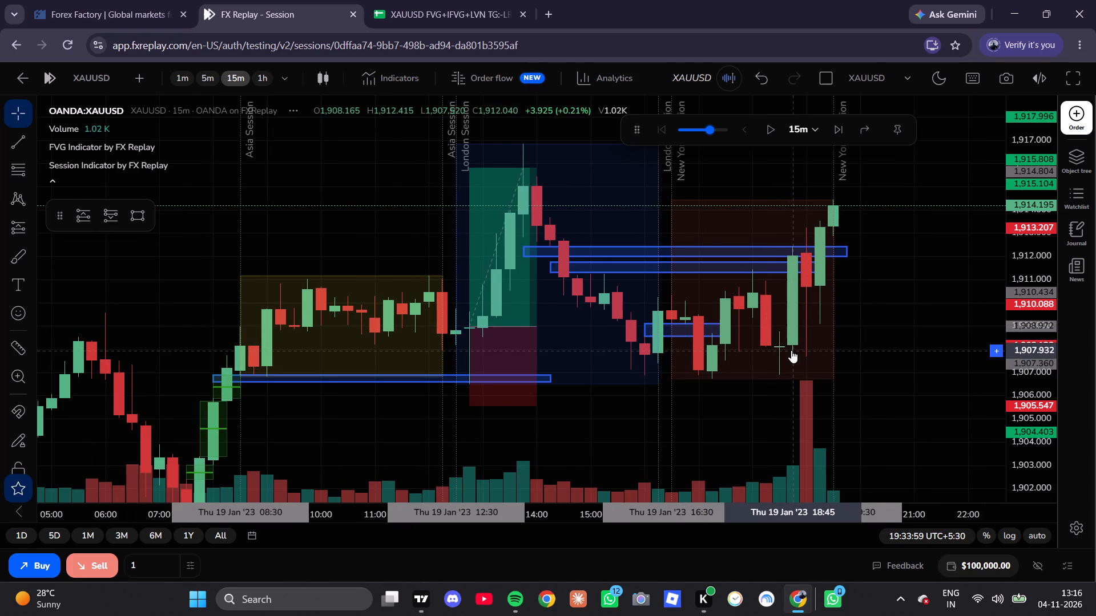
{"action": "left_click", "coordinate": [202, 85]}
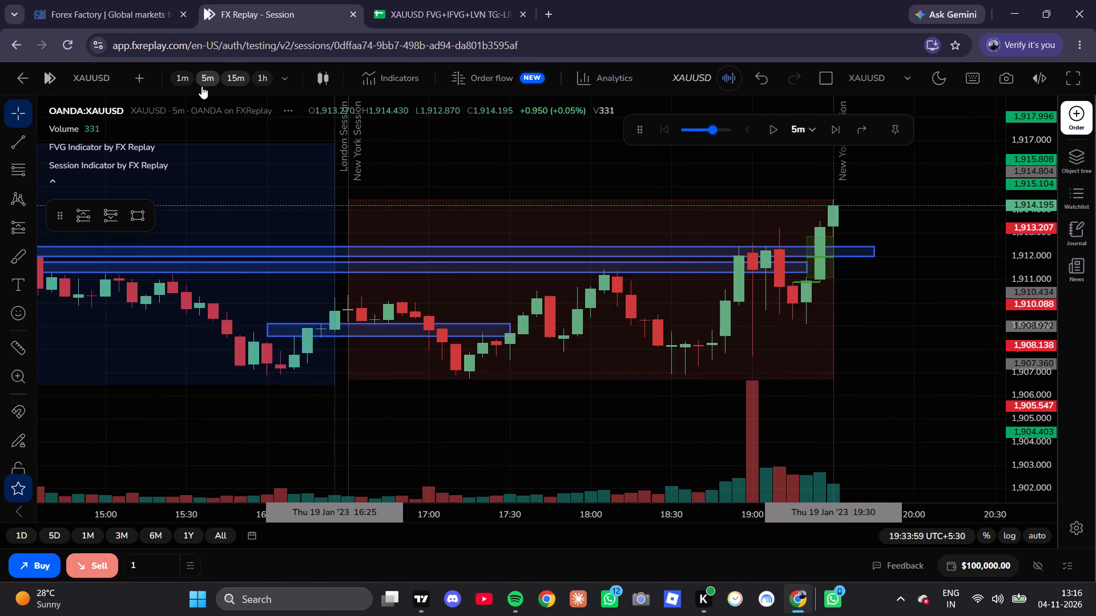
{"action": "scroll", "coordinate": [846, 353], "scroll_direction": "down", "scroll_amount": 3}
{"action": "left_click_drag", "start_coordinate": [850, 339], "coordinate": [823, 375]}
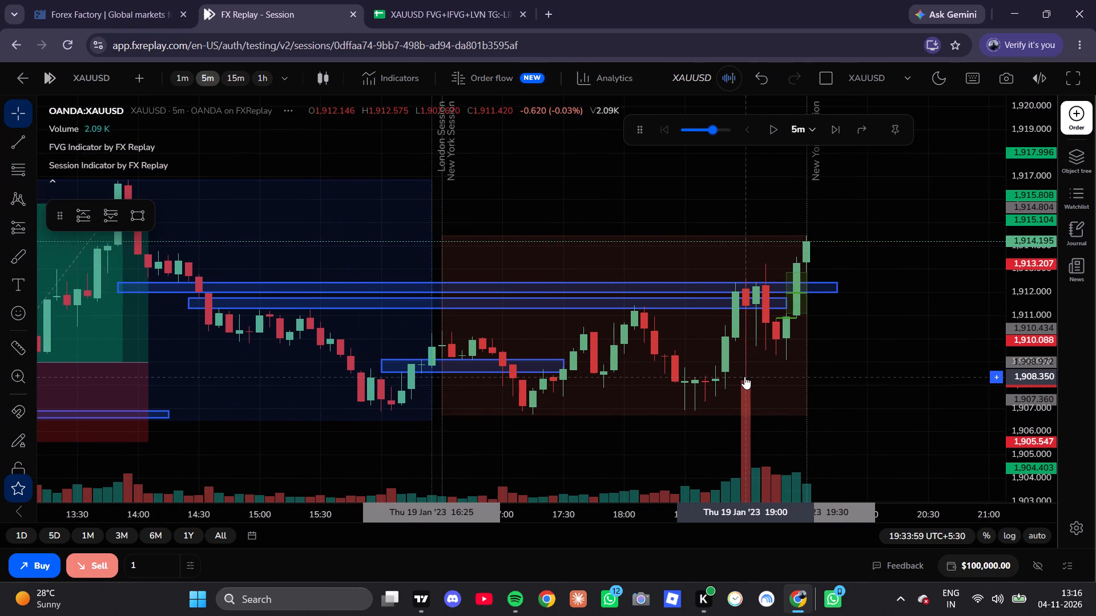
{"action": "left_click", "coordinate": [194, 79]}
{"action": "scroll", "coordinate": [434, 358], "scroll_direction": "down", "scroll_amount": 1}
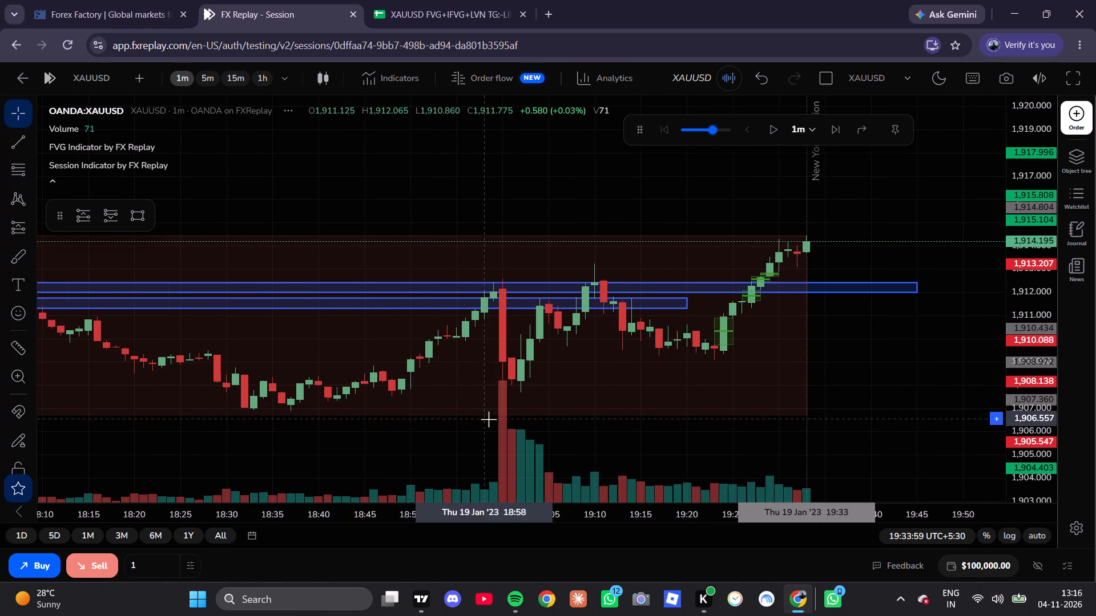
{"action": "scroll", "coordinate": [498, 437], "scroll_direction": "down", "scroll_amount": 13}
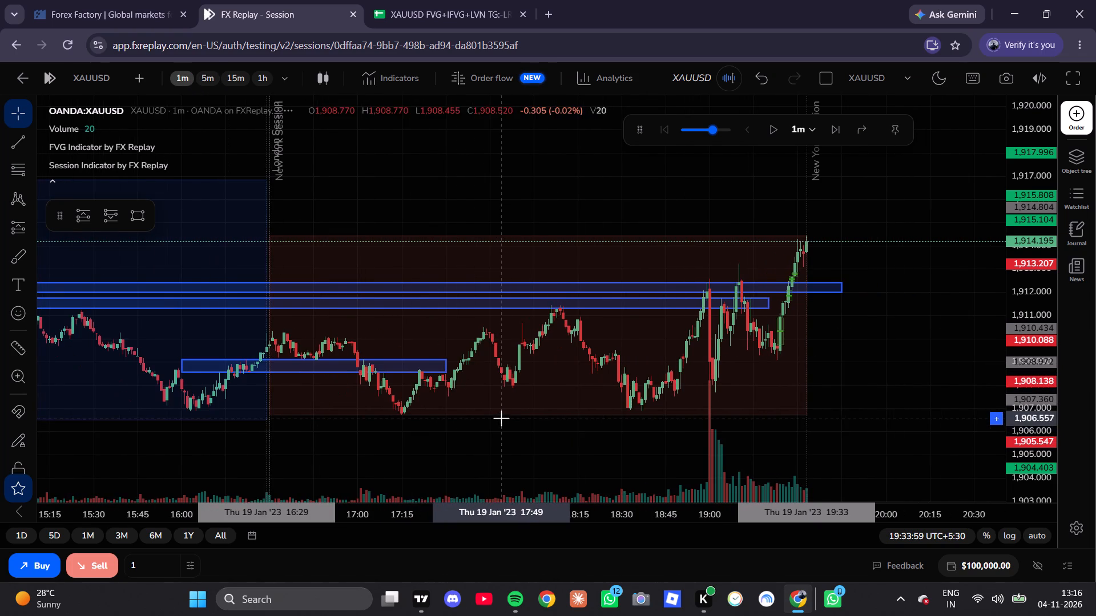
Play the 1-minute replay forward past the end of the 19 January New York session, pausing at 20:32.
{"action": "scroll", "coordinate": [356, 418], "scroll_direction": "down", "scroll_amount": 7}
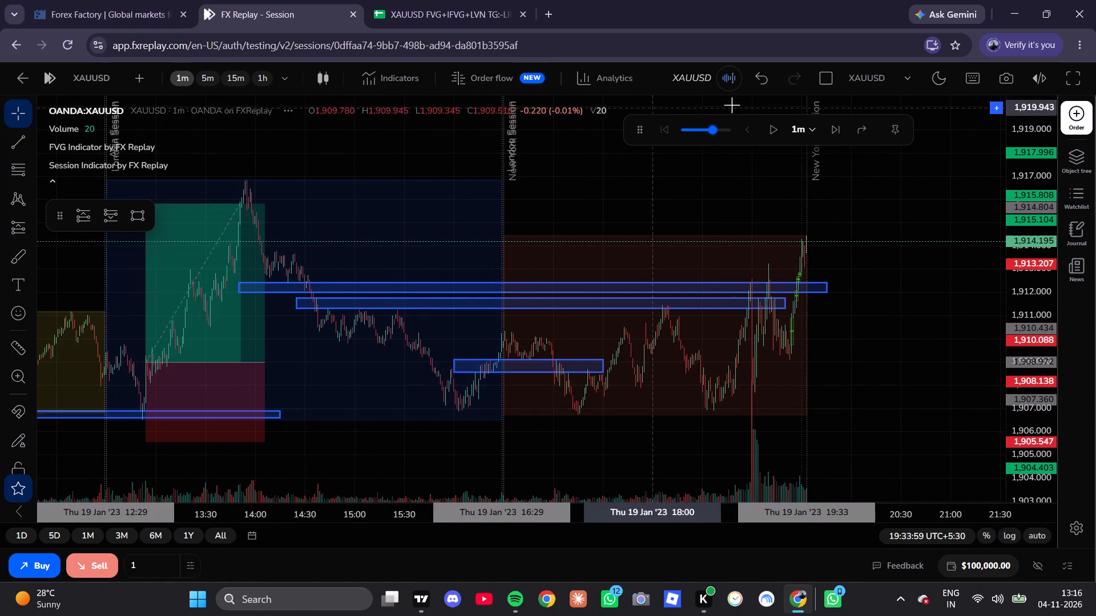
{"action": "left_click", "coordinate": [775, 129]}
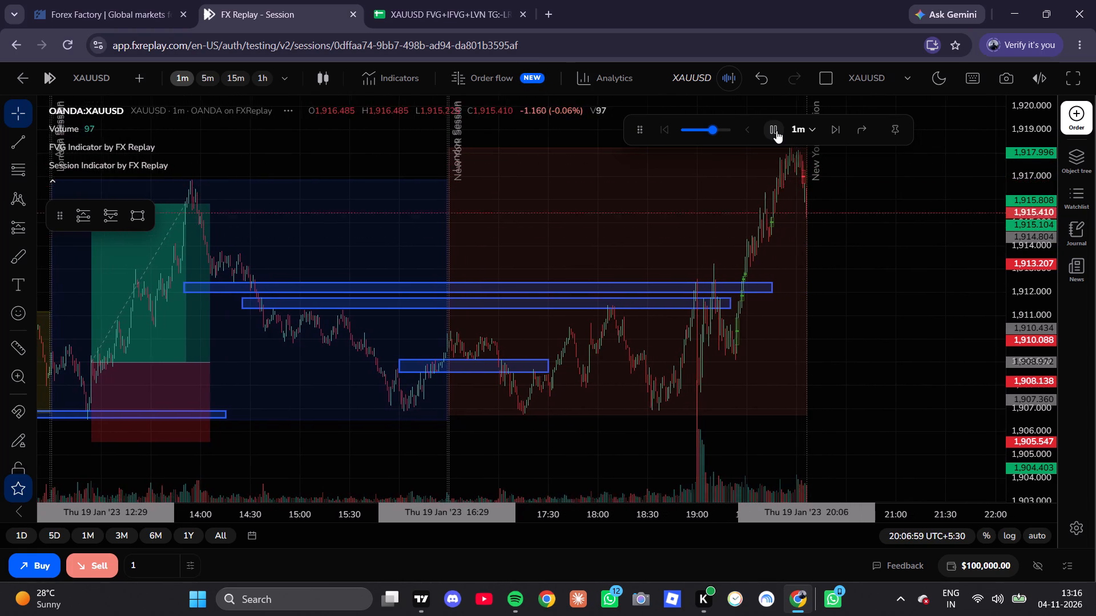
{"action": "left_click", "coordinate": [776, 131]}
{"action": "left_click", "coordinate": [776, 131]}
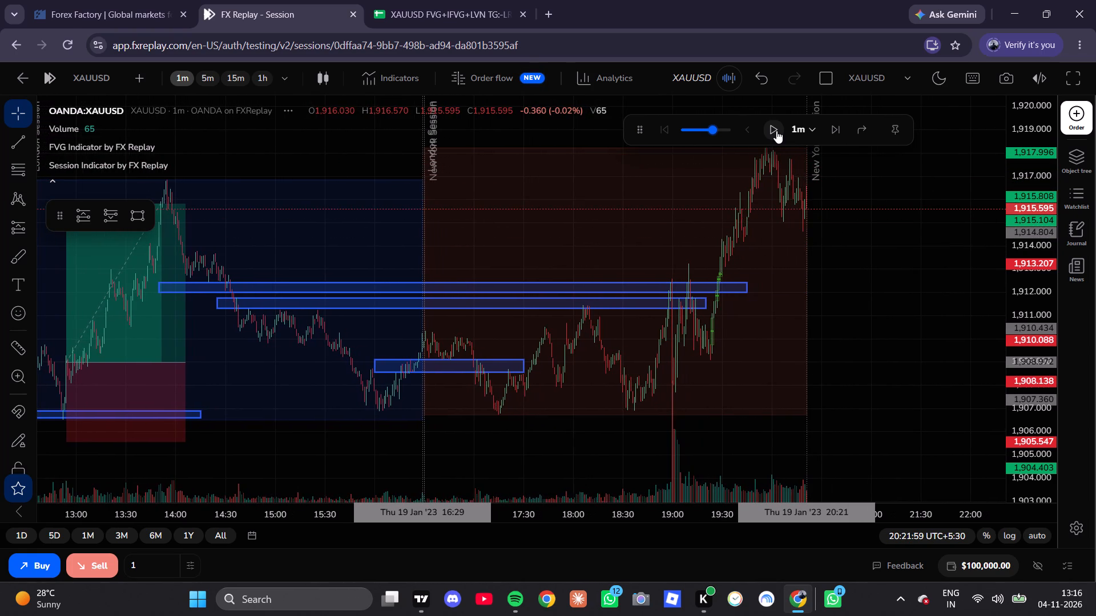
{"action": "left_click", "coordinate": [776, 131]}
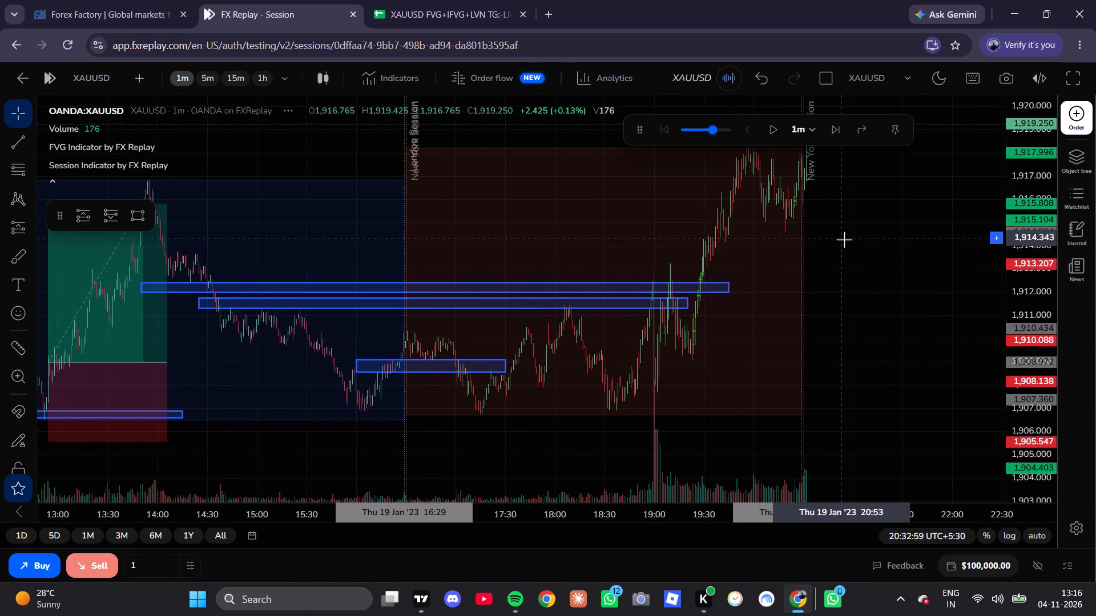
Examine the end of the 19 January New York session on the 1-minute chart and the day's sessions on the 15-minute chart.
{"action": "scroll", "coordinate": [844, 240], "scroll_direction": "up", "scroll_amount": 7}
{"action": "left_click_drag", "start_coordinate": [845, 240], "coordinate": [809, 361]}
{"action": "scroll", "coordinate": [804, 349], "scroll_direction": "up", "scroll_amount": 3}
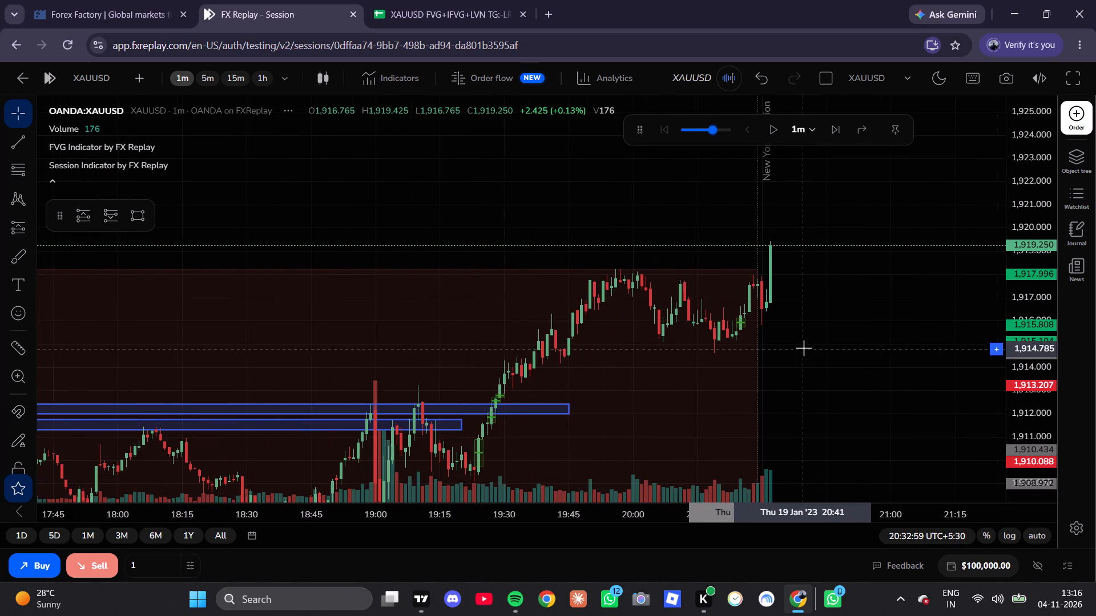
{"action": "left_click", "coordinate": [243, 80]}
{"action": "scroll", "coordinate": [538, 314], "scroll_direction": "up", "scroll_amount": 5}
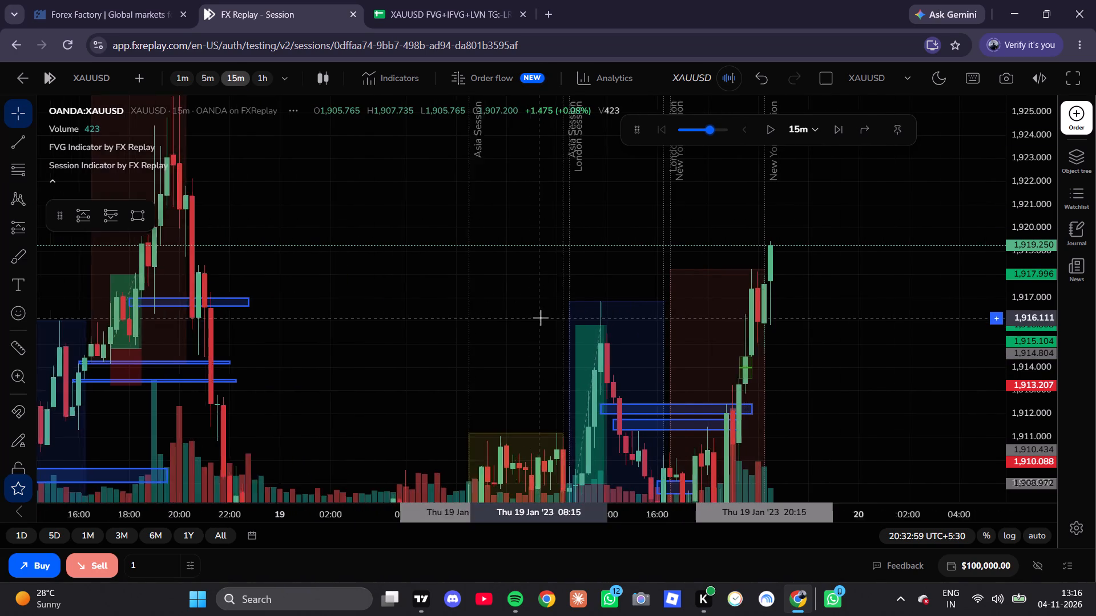
{"action": "scroll", "coordinate": [553, 328], "scroll_direction": "up", "scroll_amount": 4}
{"action": "scroll", "coordinate": [625, 363], "scroll_direction": "up", "scroll_amount": 4}
{"action": "left_click_drag", "start_coordinate": [816, 402], "coordinate": [765, 341]}
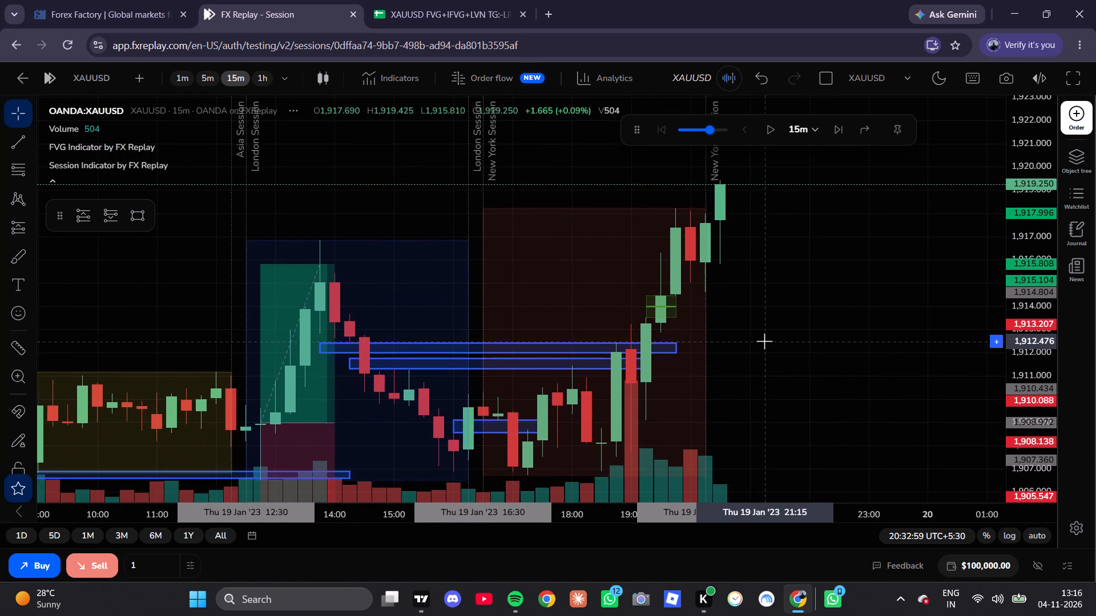
{"action": "scroll", "coordinate": [764, 341], "scroll_direction": "up", "scroll_amount": 2}
{"action": "scroll", "coordinate": [764, 338], "scroll_direction": "down", "scroll_amount": 9}
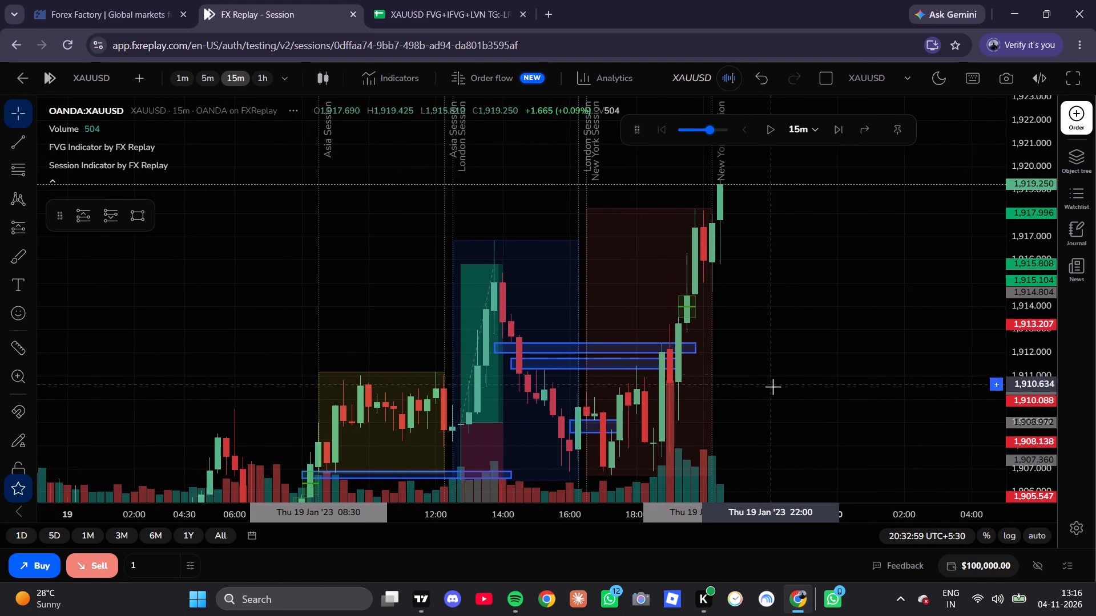
{"action": "scroll", "coordinate": [773, 387], "scroll_direction": "up", "scroll_amount": 4}
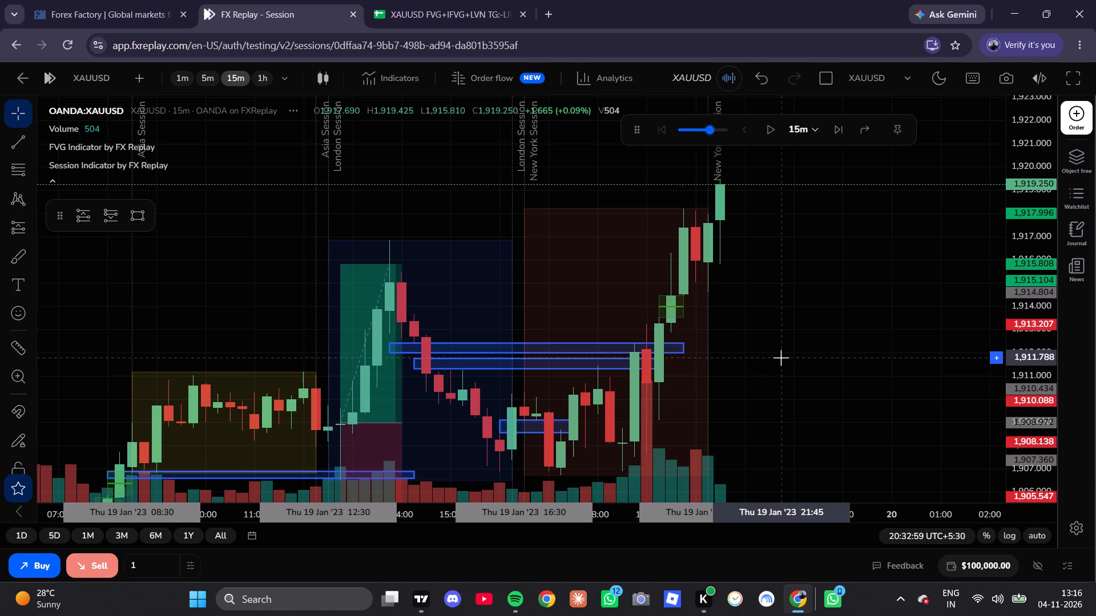
Examine the 15-minute candles and marked zones from the 19 January sessions back through 18 January.
{"action": "left_click_drag", "start_coordinate": [784, 368], "coordinate": [825, 244]}
{"action": "scroll", "coordinate": [708, 352], "scroll_direction": "up", "scroll_amount": 2}
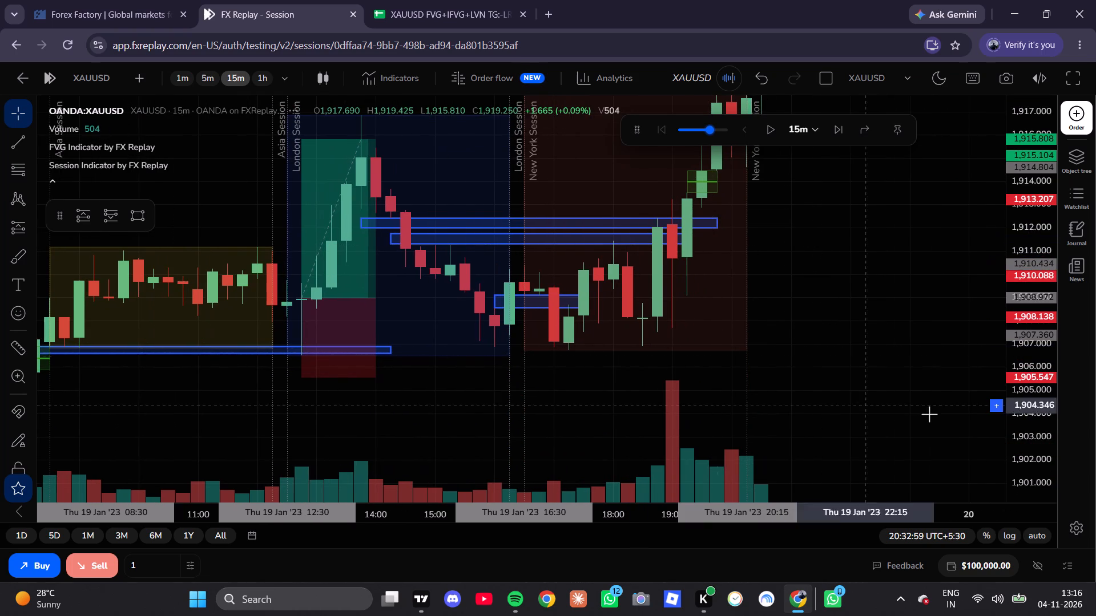
{"action": "scroll", "coordinate": [1037, 382], "scroll_direction": "up", "scroll_amount": 13}
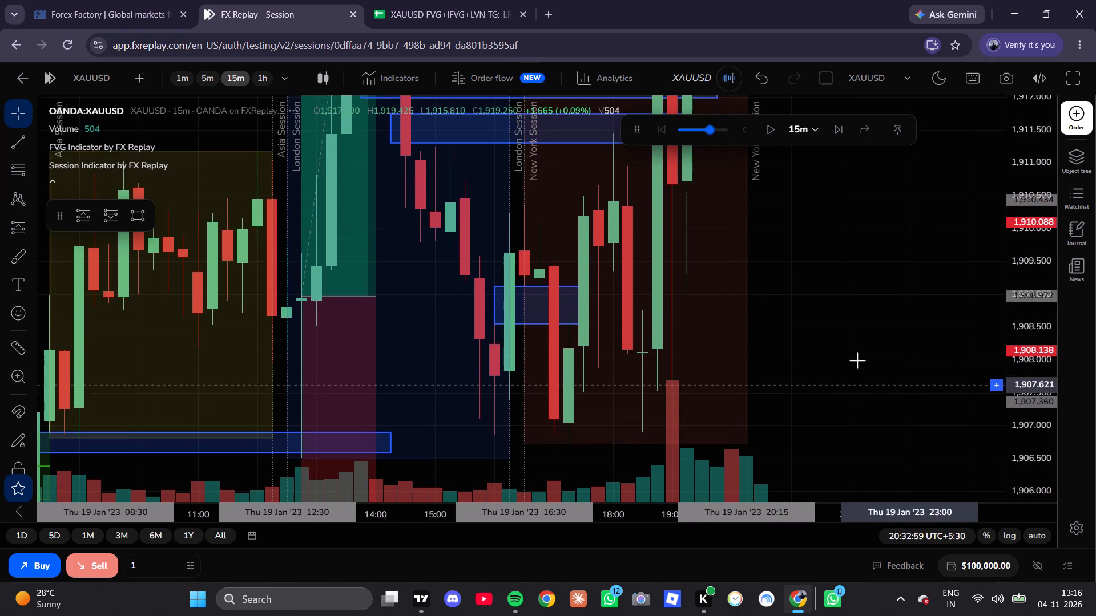
{"action": "left_click_drag", "start_coordinate": [835, 350], "coordinate": [969, 228]}
{"action": "scroll", "coordinate": [644, 339], "scroll_direction": "down", "scroll_amount": 7}
{"action": "left_click_drag", "start_coordinate": [550, 358], "coordinate": [802, 156]}
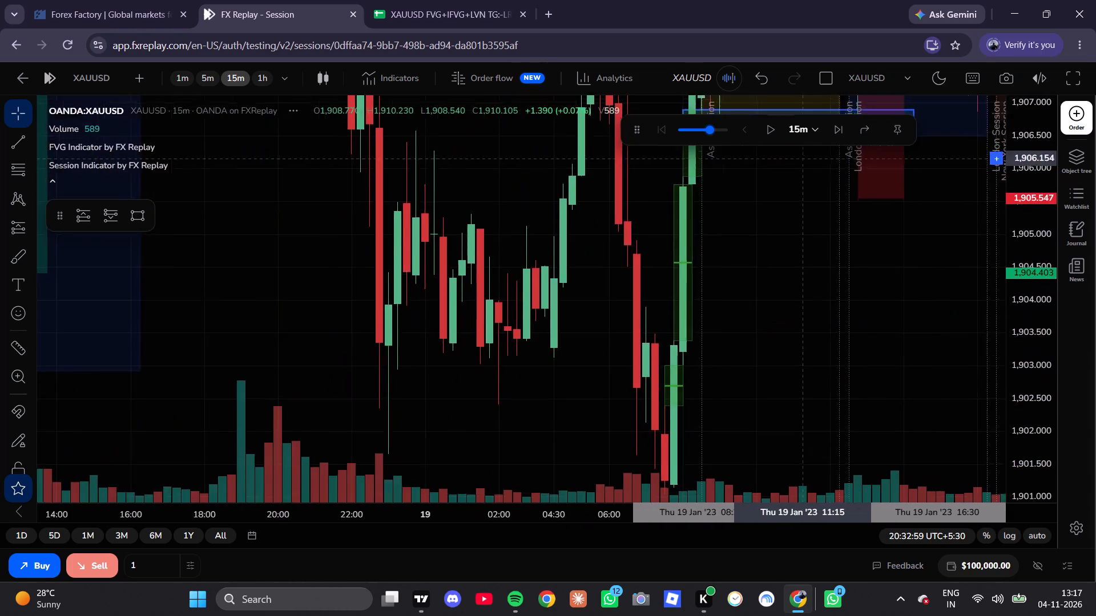
{"action": "left_click_drag", "start_coordinate": [802, 156], "coordinate": [805, 154]}
{"action": "scroll", "coordinate": [797, 277], "scroll_direction": "down", "scroll_amount": 5}
{"action": "scroll", "coordinate": [1022, 391], "scroll_direction": "down", "scroll_amount": 16}
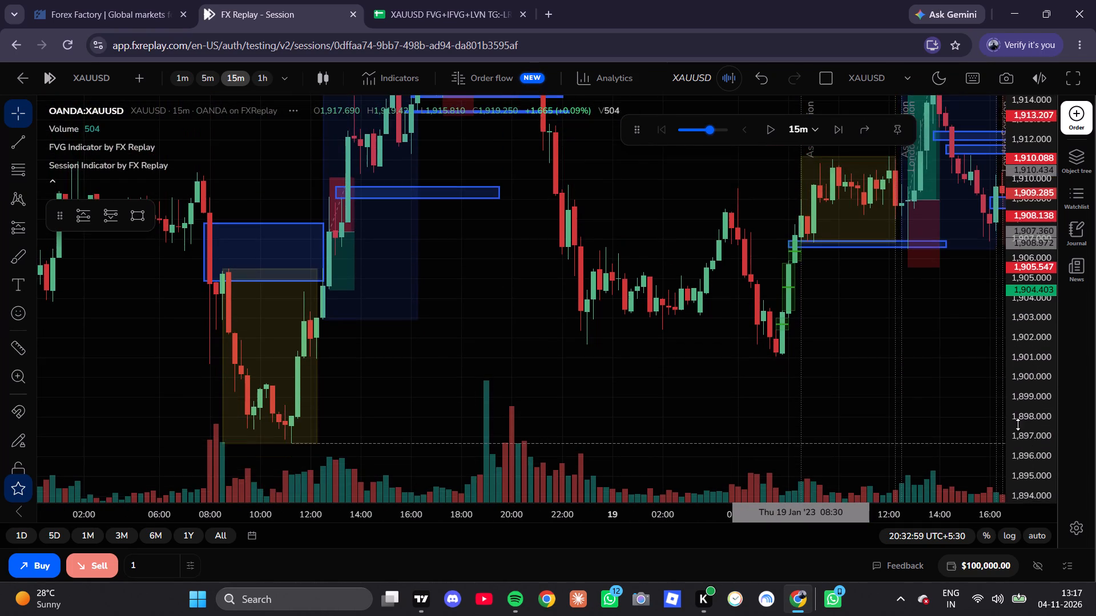
{"action": "left_click_drag", "start_coordinate": [941, 329], "coordinate": [930, 363]}
{"action": "scroll", "coordinate": [657, 379], "scroll_direction": "down", "scroll_amount": 3}
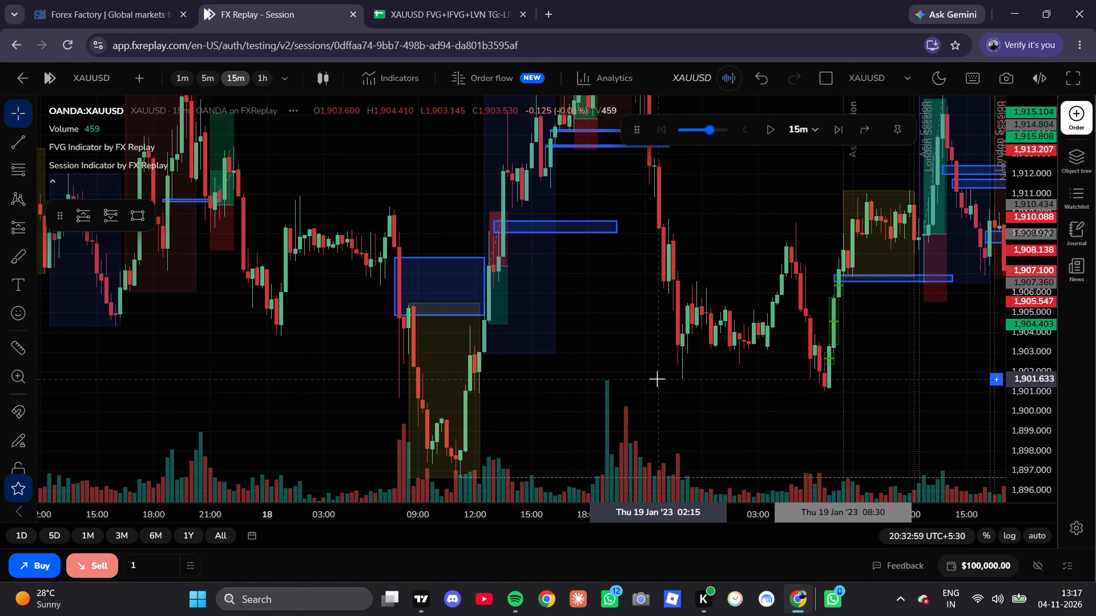
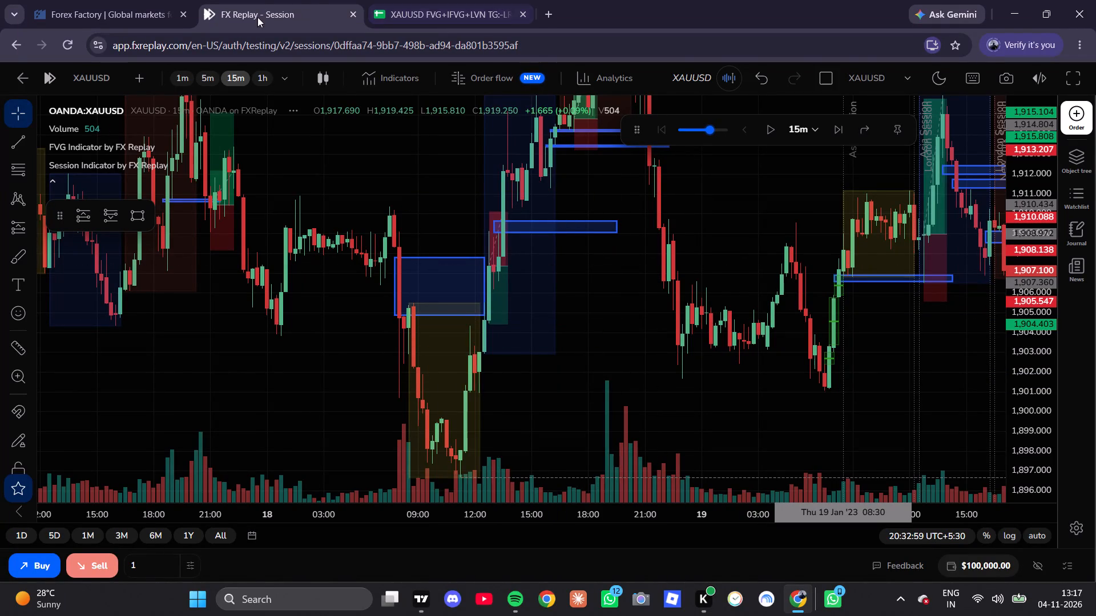
Find TradingView through a Google search in a new browser tab and launch its FXCM XAUUSD chart.
{"action": "left_click", "coordinate": [557, 9]}
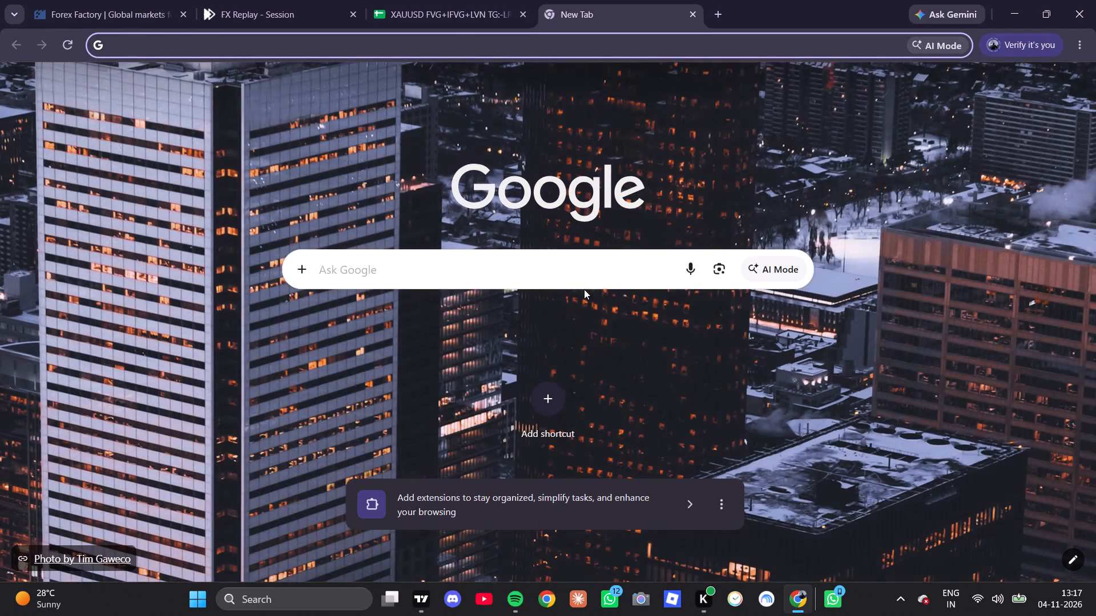
{"action": "left_click", "coordinate": [556, 286]}
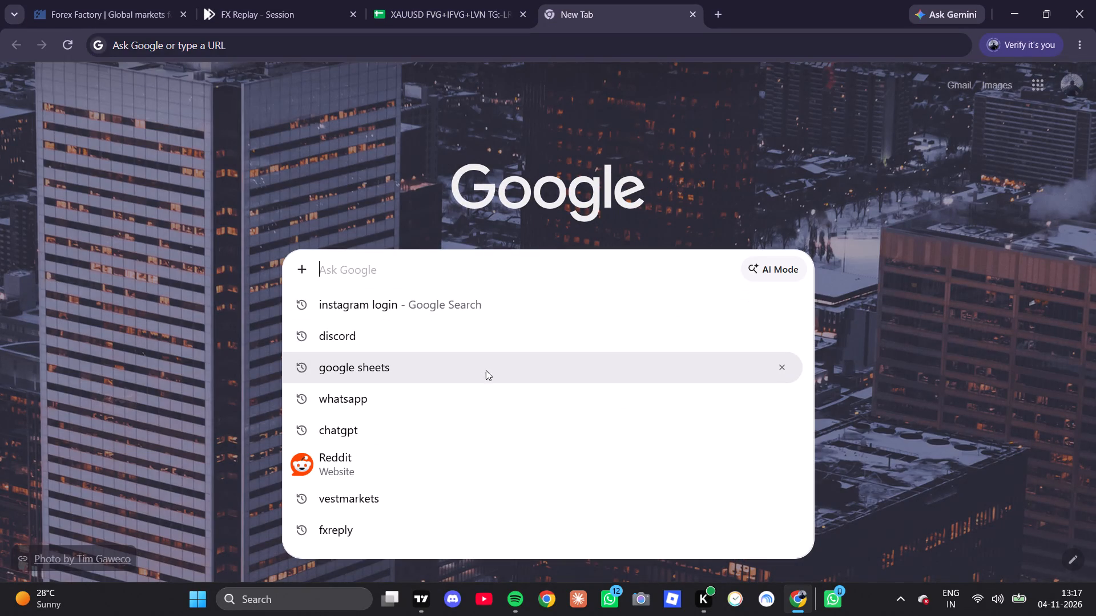
{"action": "key", "text": "t"}
{"action": "key", "text": "r"}
{"action": "left_click", "coordinate": [533, 302]}
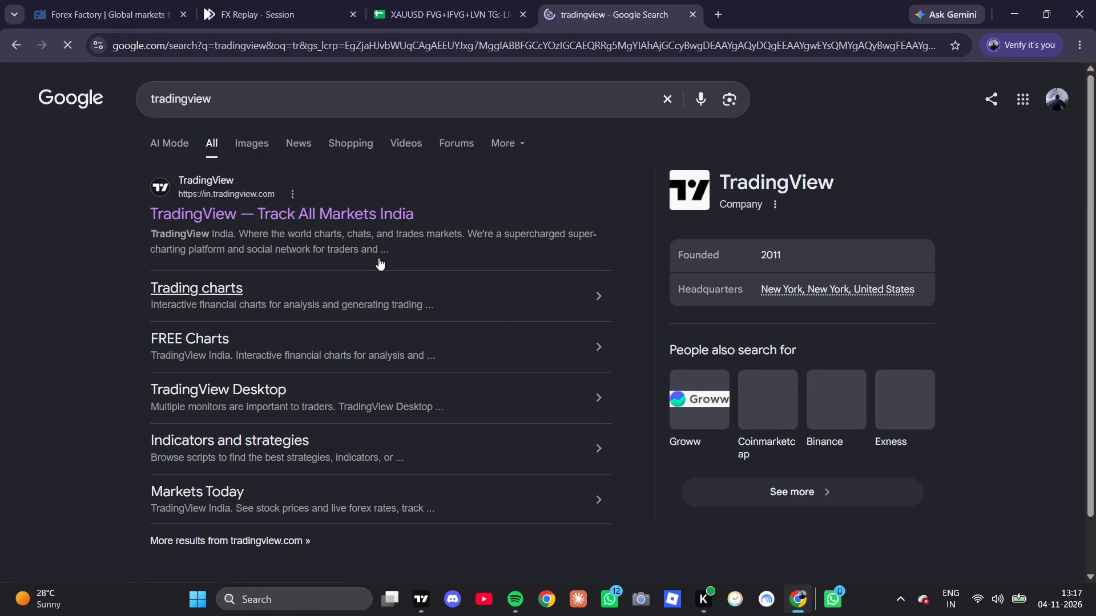
{"action": "left_click", "coordinate": [288, 205]}
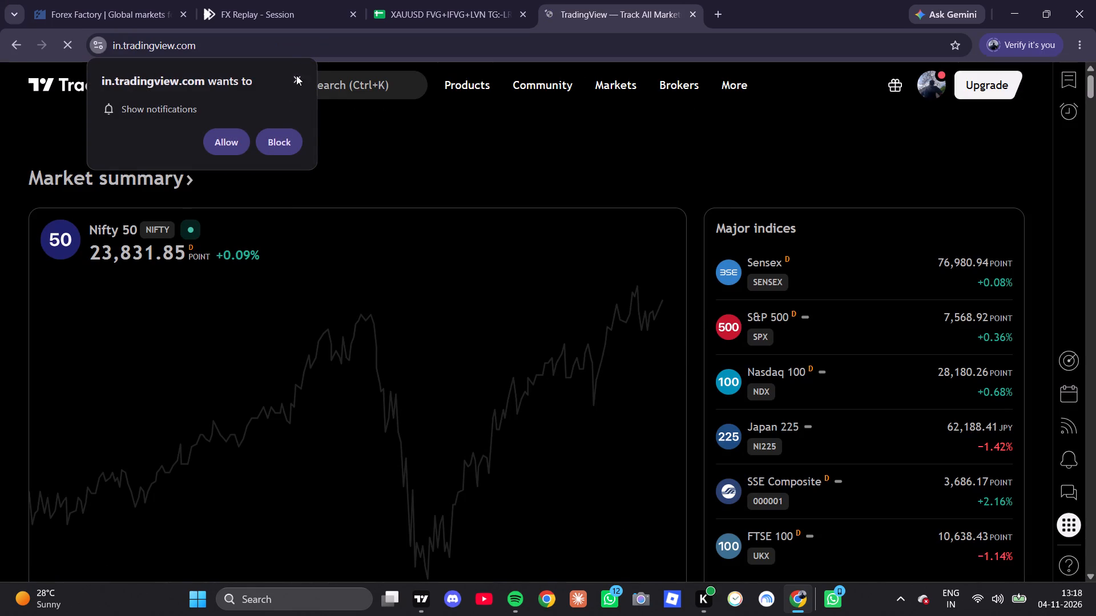
{"action": "left_click", "coordinate": [296, 78]}
{"action": "left_click", "coordinate": [327, 96]}
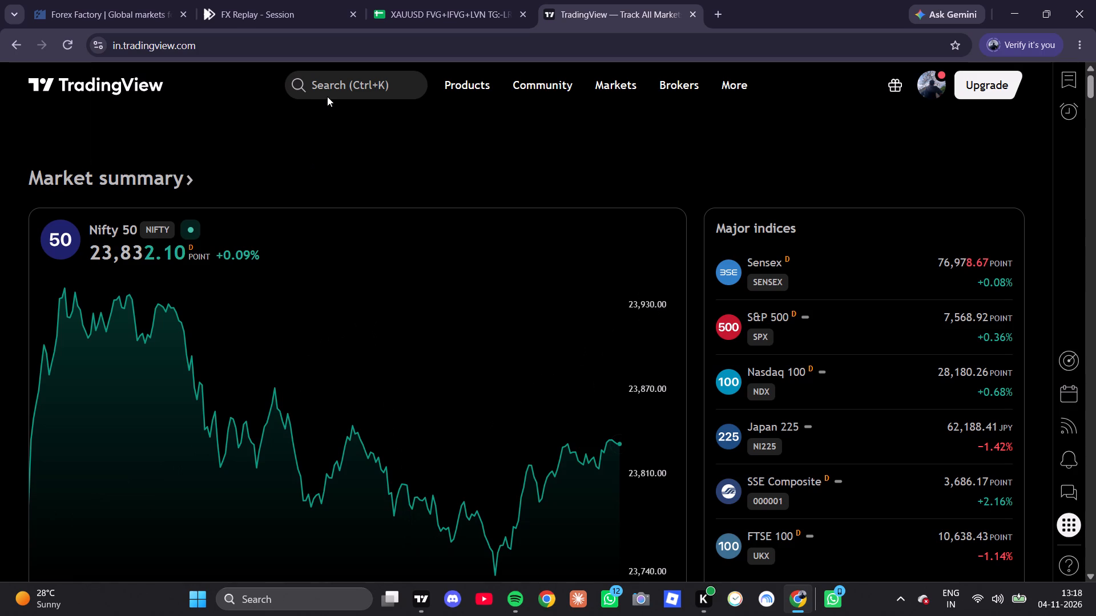
{"action": "left_click", "coordinate": [335, 89]}
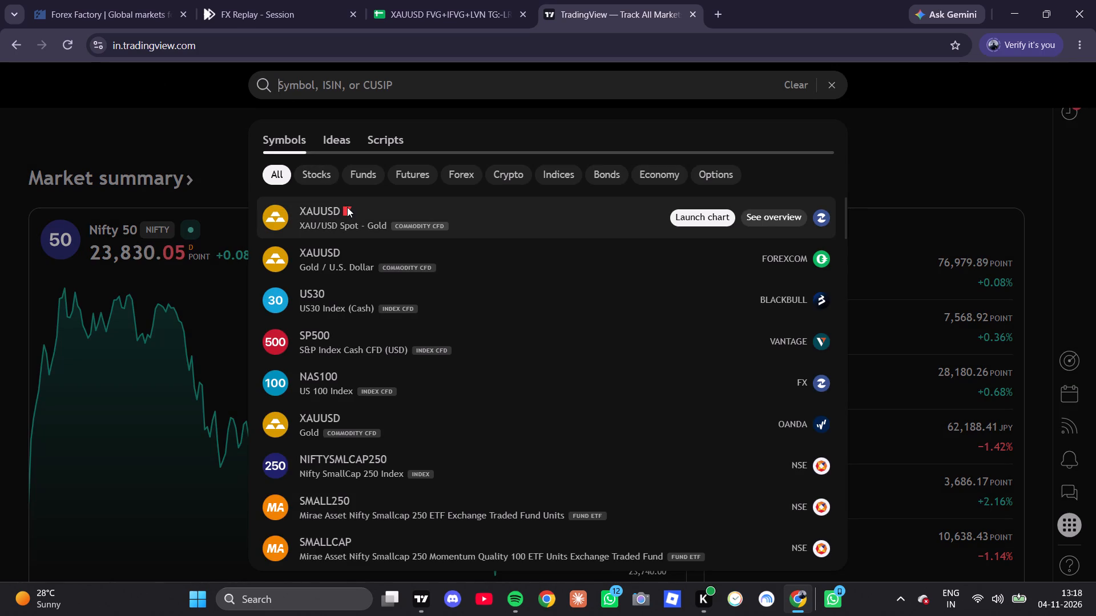
{"action": "left_click", "coordinate": [484, 205]}
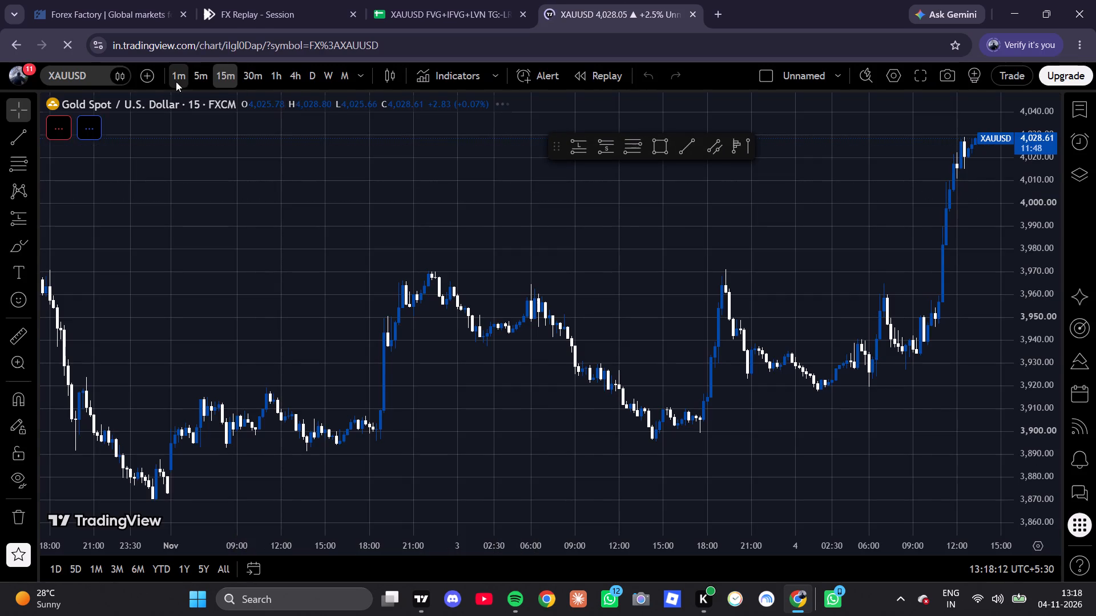
Examine the TradingView 5-minute XAUUSD chart, its sessions, marked zones and volume profiles, from 4 November back to 7 October.
{"action": "left_click", "coordinate": [207, 79]}
{"action": "scroll", "coordinate": [310, 288], "scroll_direction": "down", "scroll_amount": 20}
{"action": "scroll", "coordinate": [438, 293], "scroll_direction": "up", "scroll_amount": 1}
{"action": "scroll", "coordinate": [438, 293], "scroll_direction": "down", "scroll_amount": 3}
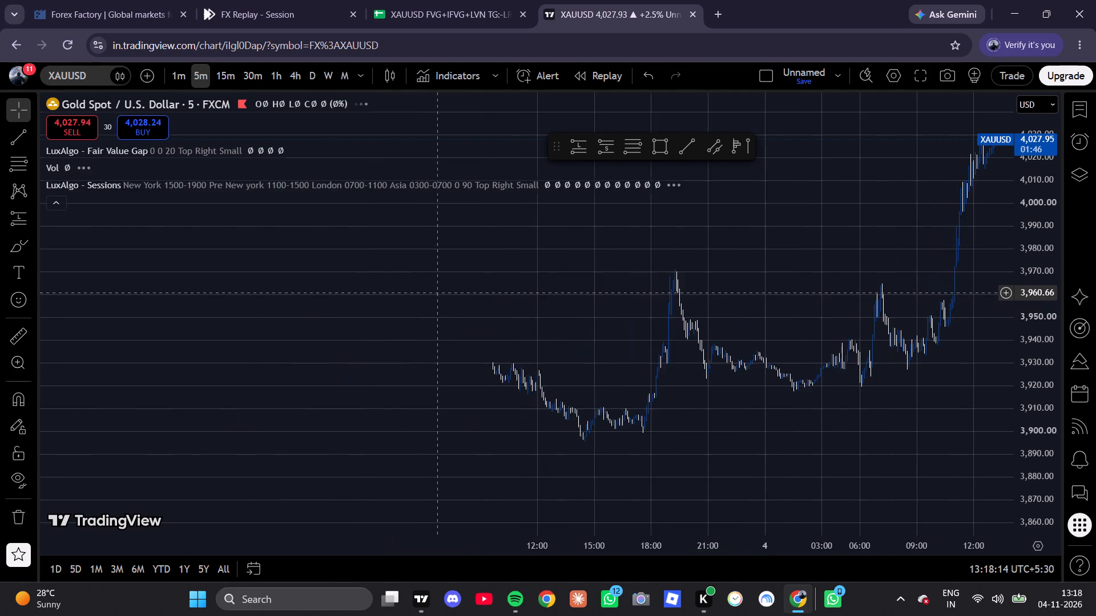
{"action": "scroll", "coordinate": [438, 293], "scroll_direction": "down", "scroll_amount": 8}
{"action": "scroll", "coordinate": [439, 291], "scroll_direction": "up", "scroll_amount": 1}
{"action": "scroll", "coordinate": [439, 291], "scroll_direction": "down", "scroll_amount": 11}
{"action": "scroll", "coordinate": [439, 291], "scroll_direction": "up", "scroll_amount": 1}
{"action": "scroll", "coordinate": [439, 291], "scroll_direction": "down", "scroll_amount": 12}
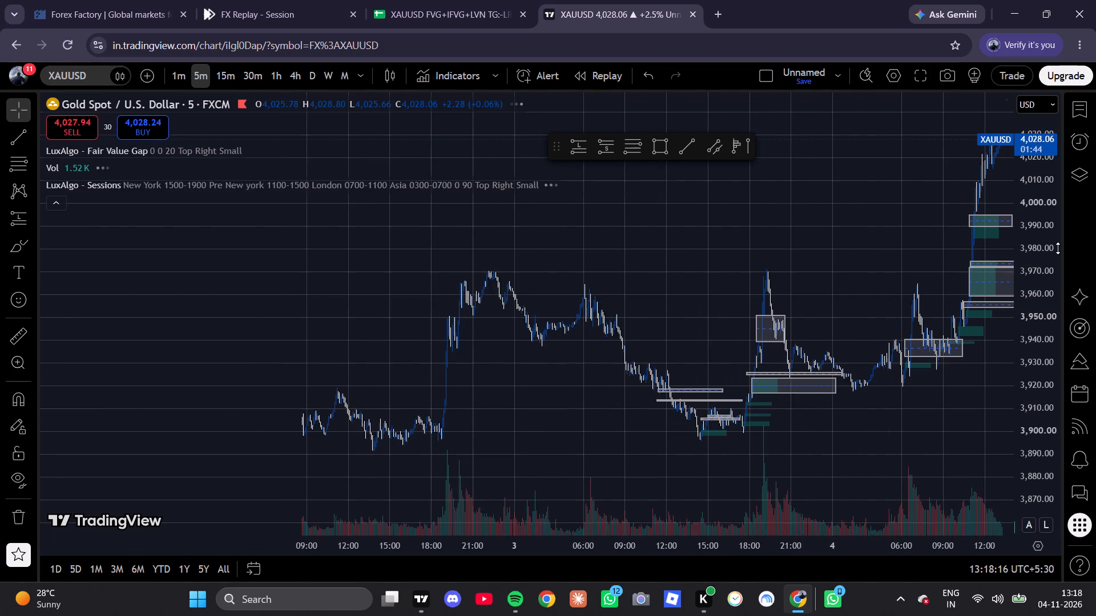
{"action": "scroll", "coordinate": [1057, 272], "scroll_direction": "down", "scroll_amount": 8}
{"action": "scroll", "coordinate": [787, 213], "scroll_direction": "down", "scroll_amount": 9}
{"action": "scroll", "coordinate": [639, 266], "scroll_direction": "down", "scroll_amount": 4}
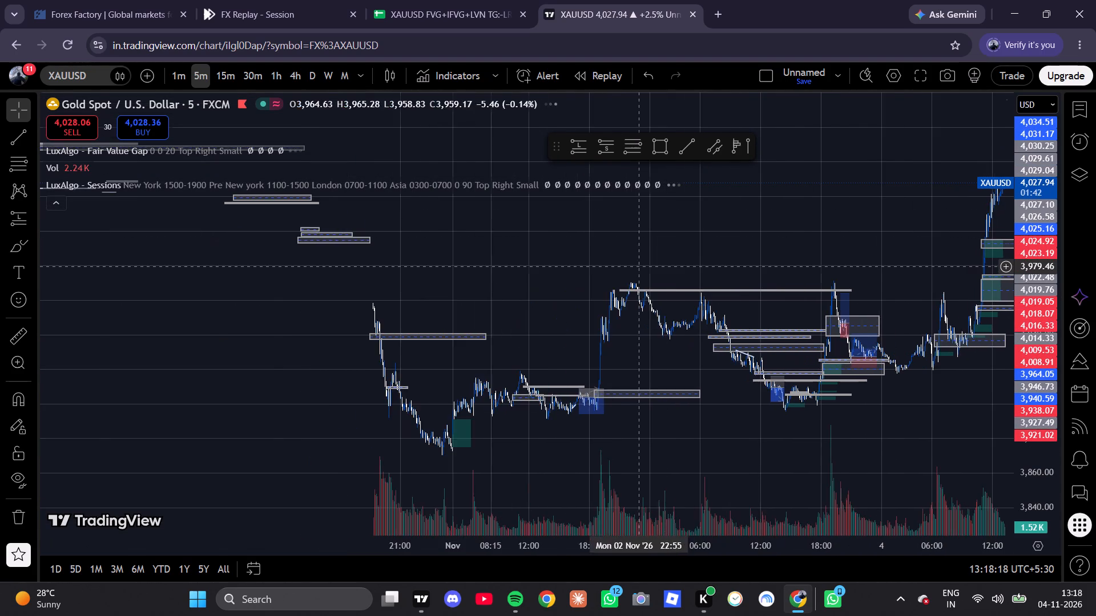
{"action": "scroll", "coordinate": [638, 266], "scroll_direction": "down", "scroll_amount": 2}
{"action": "left_click_drag", "start_coordinate": [643, 287], "coordinate": [991, 319]}
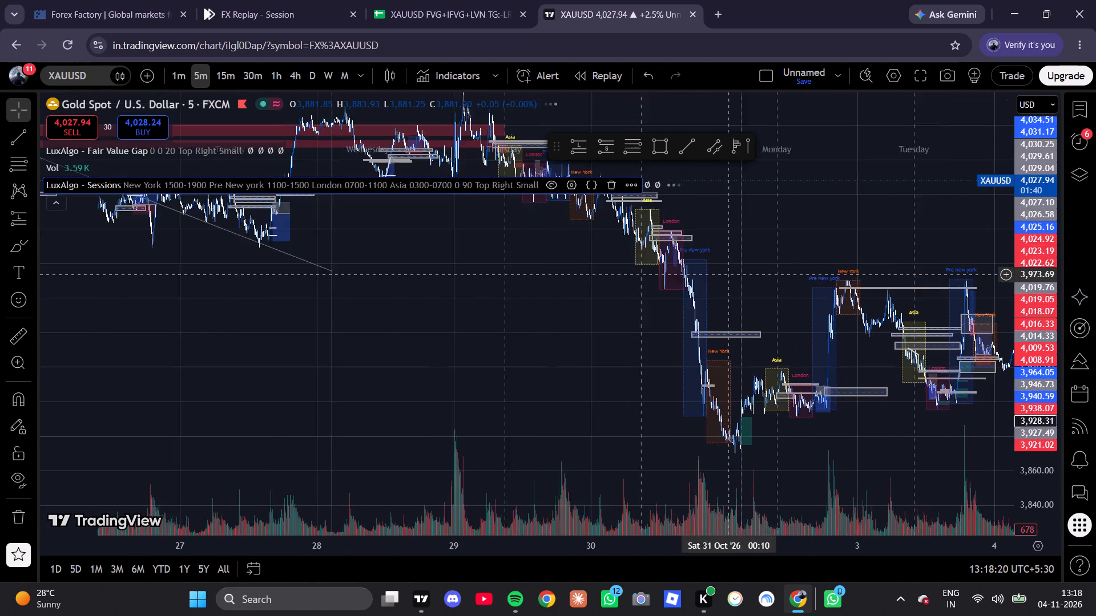
{"action": "left_click_drag", "start_coordinate": [991, 319], "coordinate": [1063, 333]}
{"action": "left_click_drag", "start_coordinate": [704, 328], "coordinate": [925, 313]}
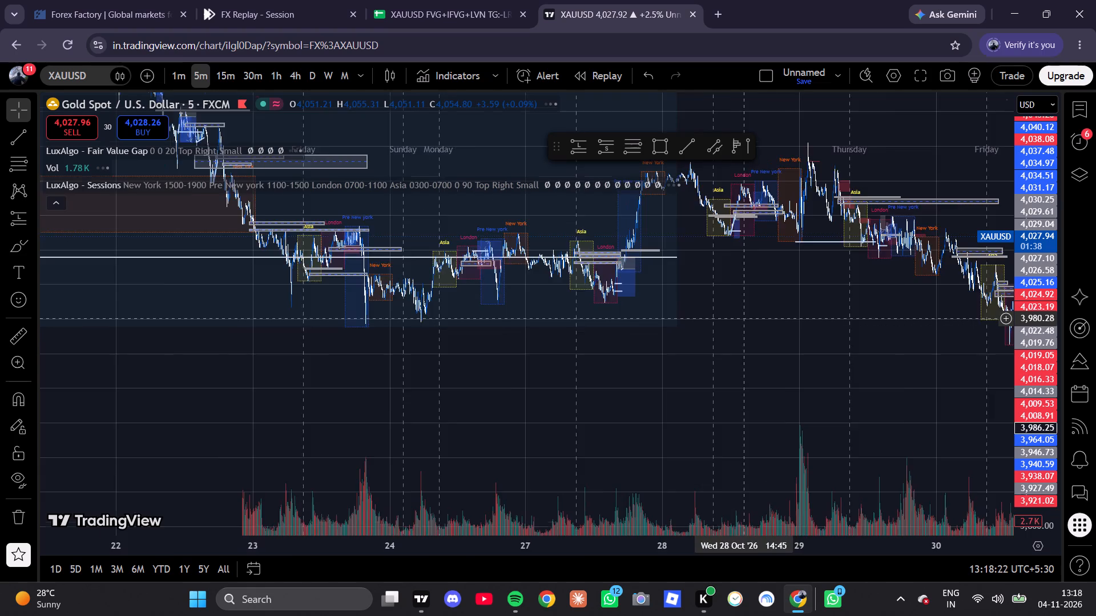
{"action": "left_click_drag", "start_coordinate": [925, 313], "coordinate": [989, 304]}
{"action": "left_click_drag", "start_coordinate": [429, 338], "coordinate": [698, 452]}
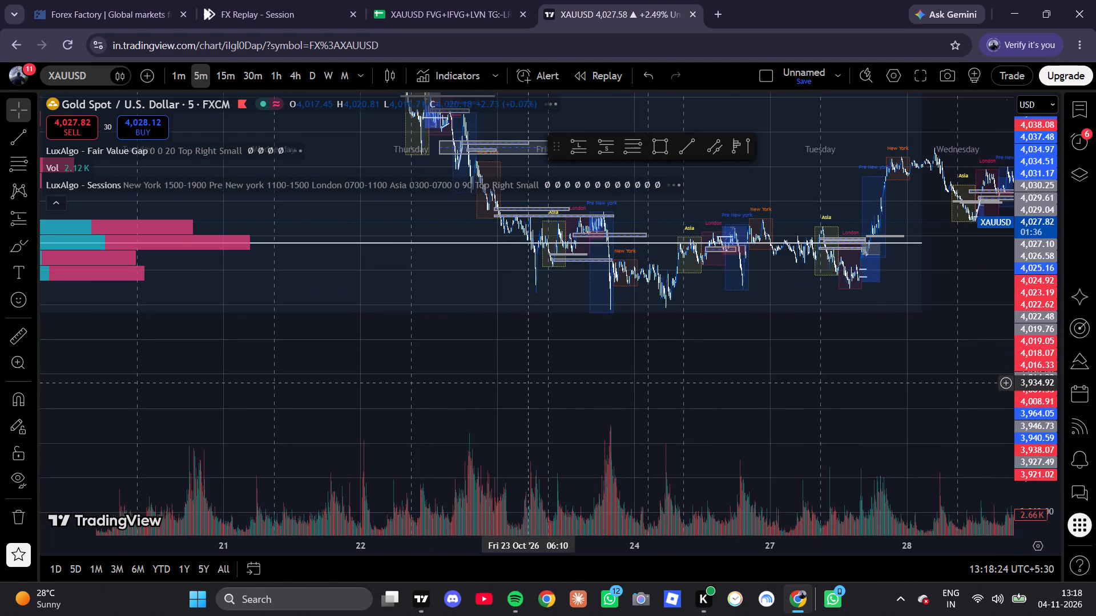
{"action": "left_click_drag", "start_coordinate": [698, 452], "coordinate": [916, 489]}
{"action": "scroll", "coordinate": [759, 455], "scroll_direction": "down", "scroll_amount": 9}
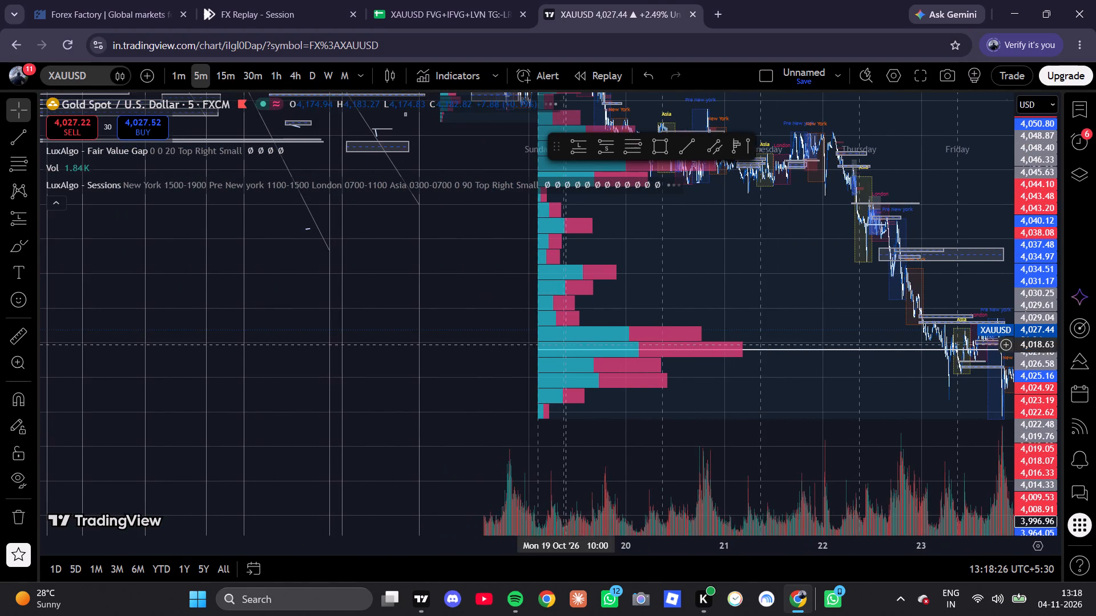
{"action": "left_click_drag", "start_coordinate": [439, 268], "coordinate": [593, 358]}
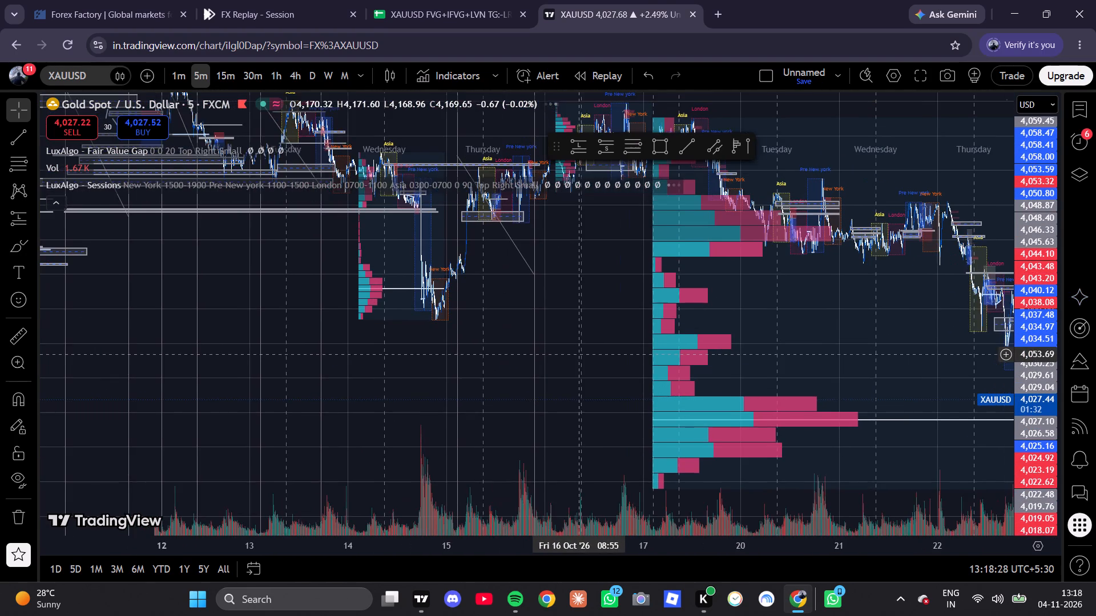
{"action": "left_click_drag", "start_coordinate": [593, 358], "coordinate": [691, 405]}
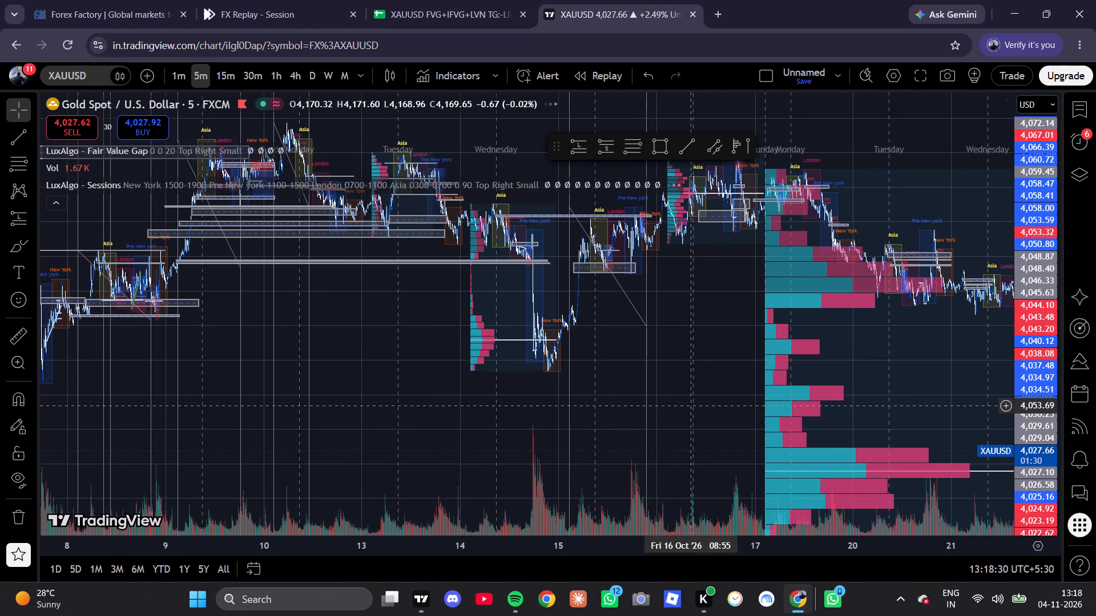
{"action": "left_click_drag", "start_coordinate": [691, 405], "coordinate": [783, 430]}
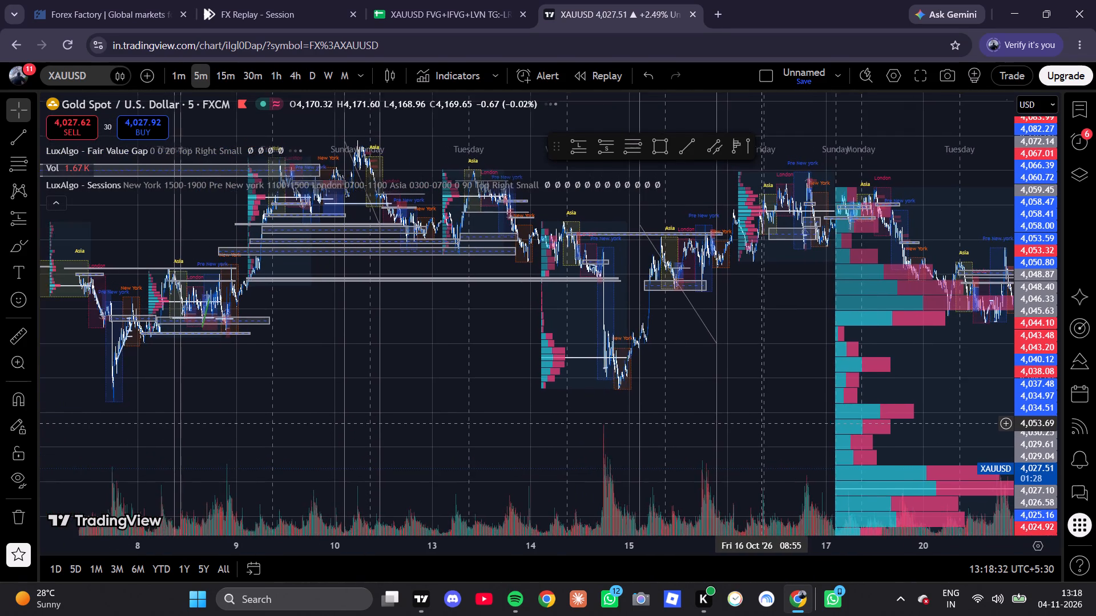
{"action": "left_click_drag", "start_coordinate": [783, 430], "coordinate": [789, 432]}
{"action": "left_click_drag", "start_coordinate": [427, 374], "coordinate": [489, 388]}
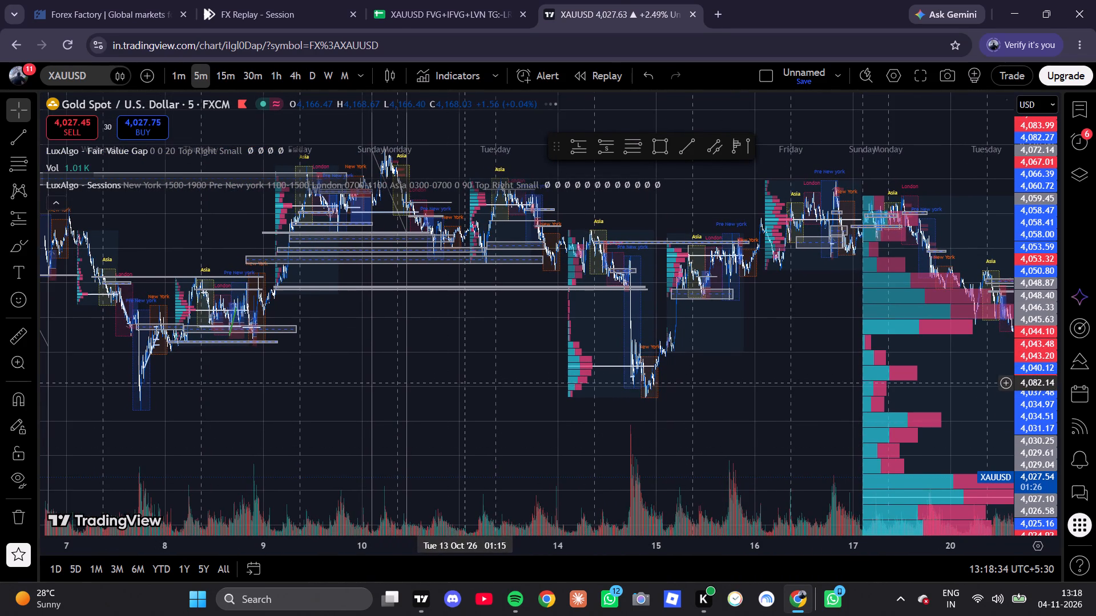
{"action": "left_click_drag", "start_coordinate": [489, 388], "coordinate": [893, 360]}
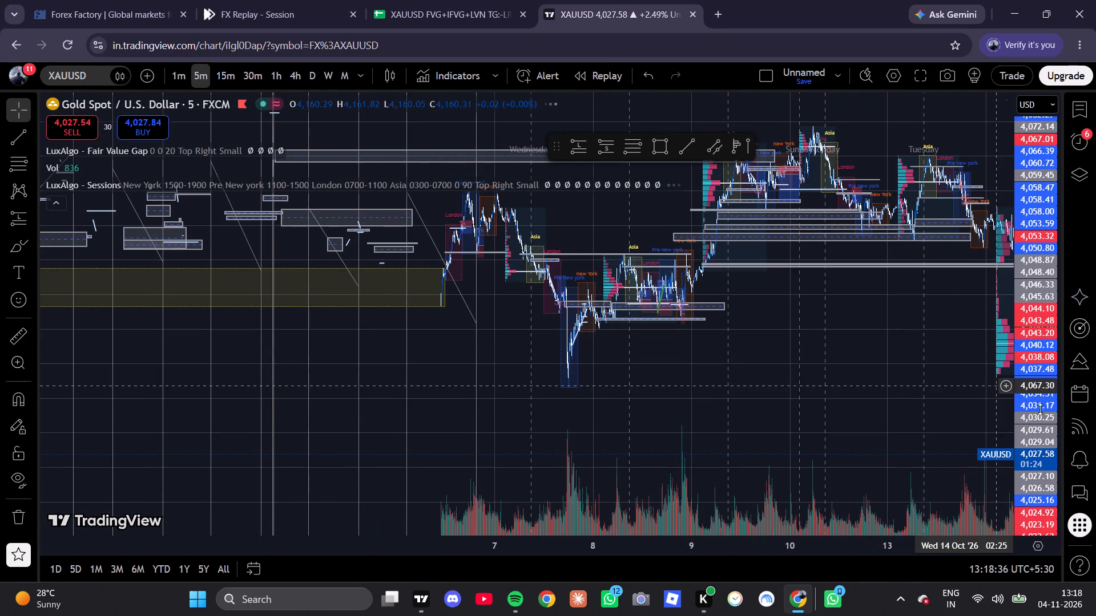
Examine the marked zones and trade positions around the 8 October sessions up close on the 5-minute chart.
{"action": "scroll", "coordinate": [1047, 372], "scroll_direction": "up", "scroll_amount": 17}
{"action": "scroll", "coordinate": [1047, 372], "scroll_direction": "down", "scroll_amount": 1}
{"action": "scroll", "coordinate": [1047, 372], "scroll_direction": "up", "scroll_amount": 15}
{"action": "scroll", "coordinate": [1047, 372], "scroll_direction": "up", "scroll_amount": 15}
{"action": "scroll", "coordinate": [665, 347], "scroll_direction": "up", "scroll_amount": 8}
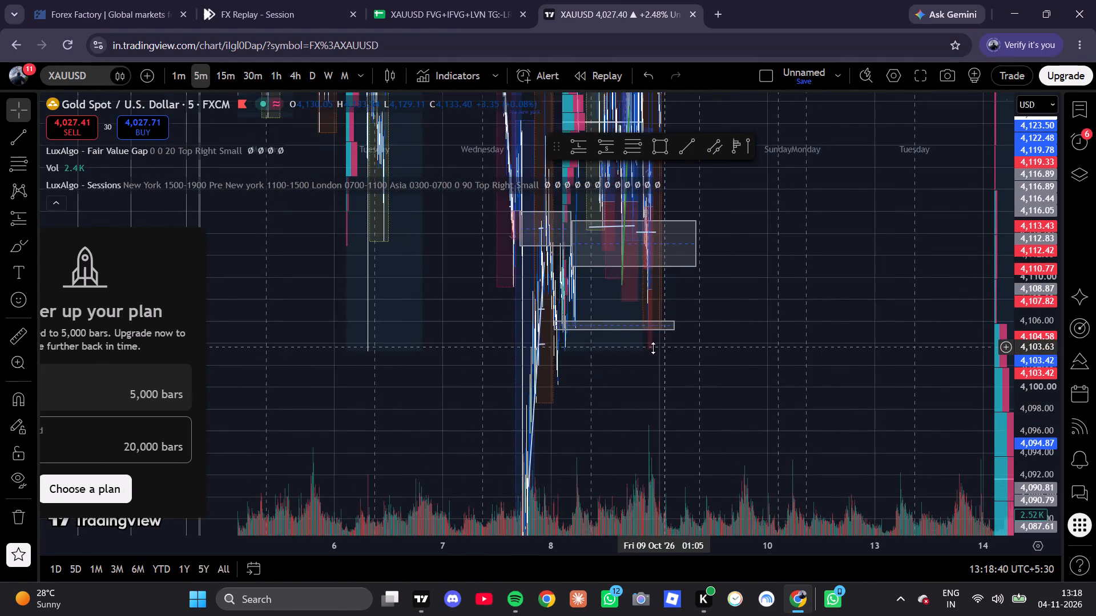
{"action": "left_click_drag", "start_coordinate": [663, 325], "coordinate": [948, 311]}
{"action": "scroll", "coordinate": [740, 309], "scroll_direction": "up", "scroll_amount": 6}
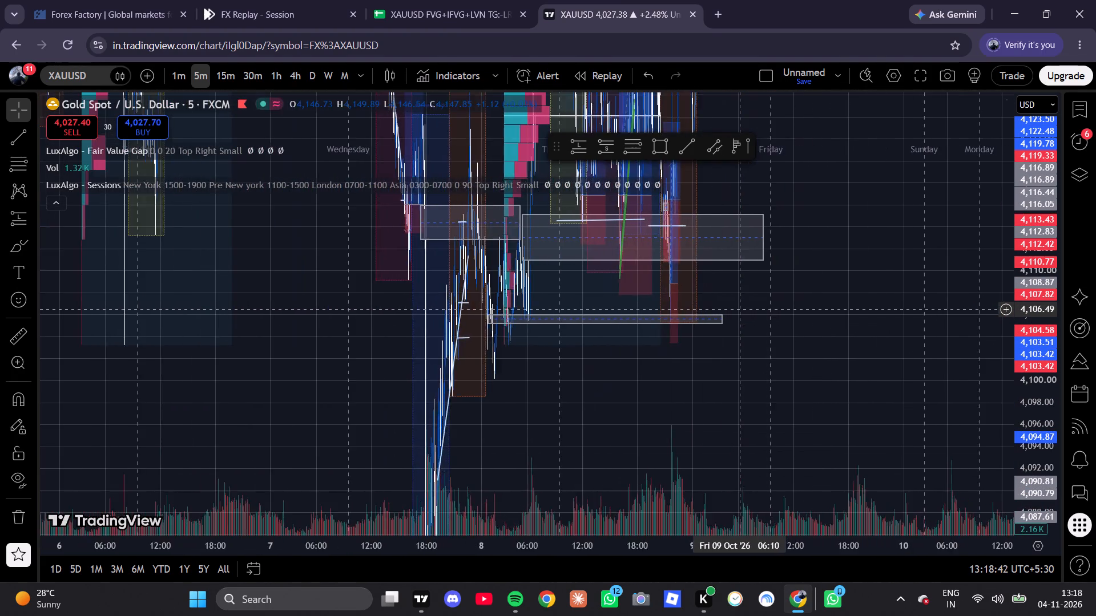
{"action": "scroll", "coordinate": [740, 309], "scroll_direction": "up", "scroll_amount": 5}
{"action": "left_click_drag", "start_coordinate": [632, 293], "coordinate": [952, 286]}
{"action": "scroll", "coordinate": [684, 275], "scroll_direction": "up", "scroll_amount": 7}
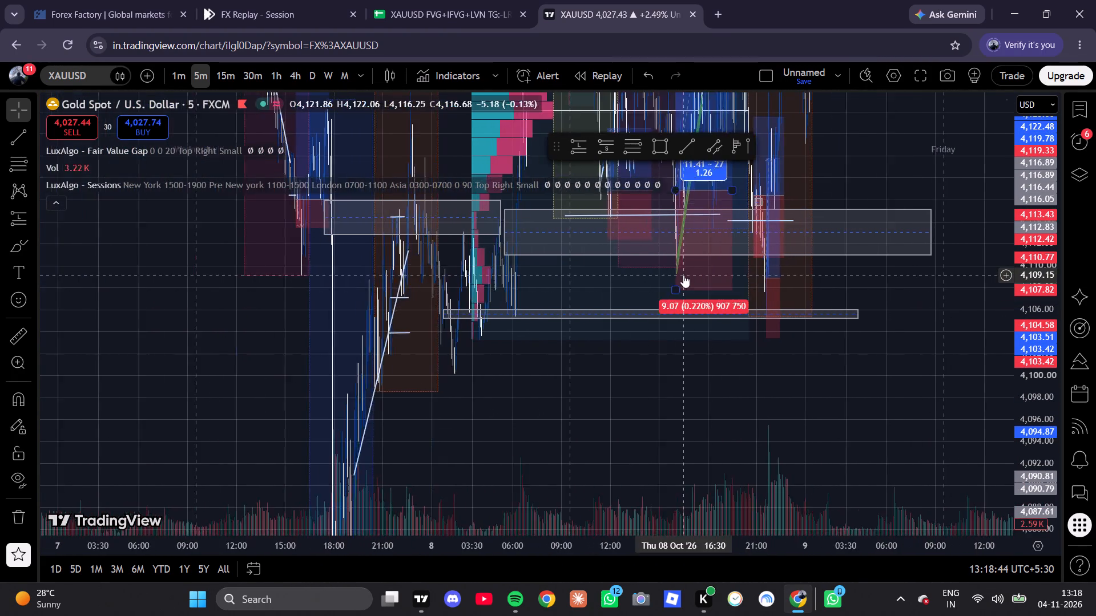
{"action": "scroll", "coordinate": [680, 277], "scroll_direction": "up", "scroll_amount": 3}
{"action": "left_click_drag", "start_coordinate": [704, 275], "coordinate": [768, 278]}
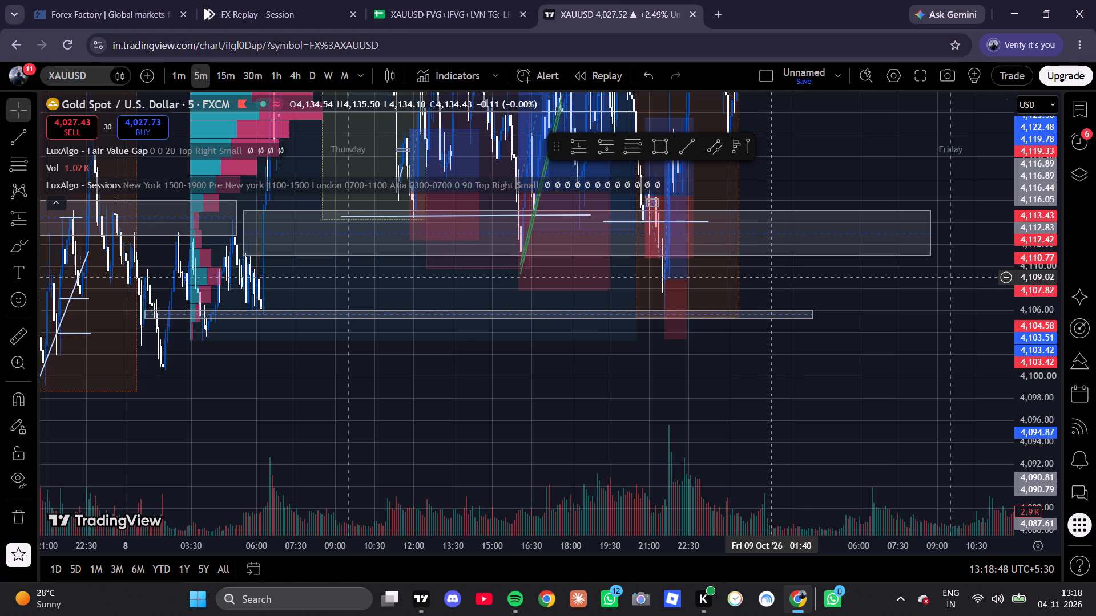
Return to the FX Replay session and compare the 19 January 2023 sessions on the 5-minute and 1-minute charts.
{"action": "left_click", "coordinate": [444, 0]}
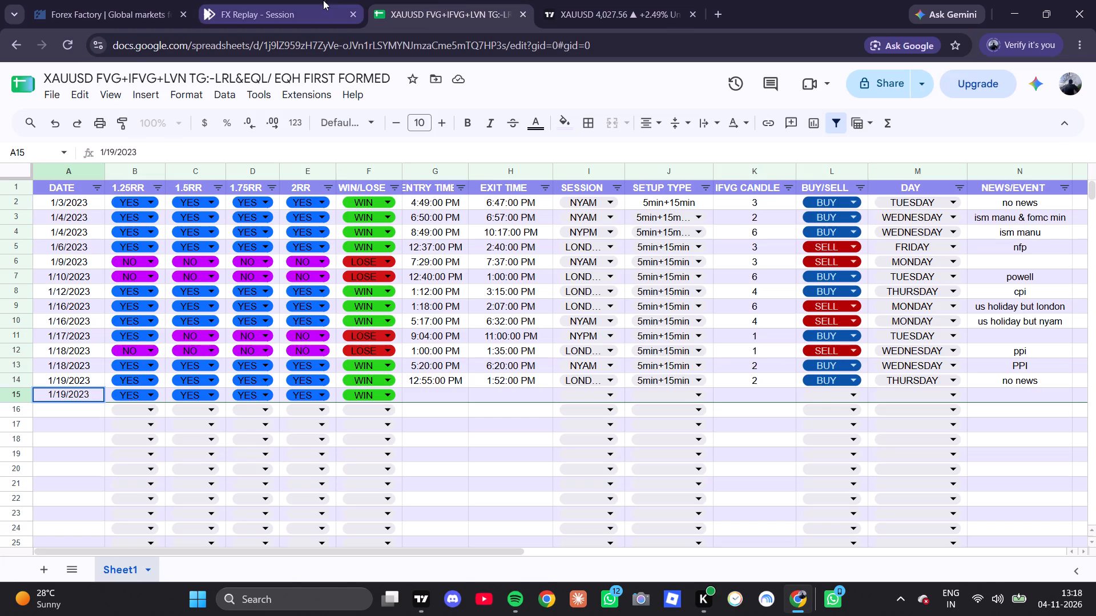
{"action": "left_click", "coordinate": [302, 0]}
{"action": "scroll", "coordinate": [571, 295], "scroll_direction": "down", "scroll_amount": 1}
{"action": "left_click", "coordinate": [207, 87]}
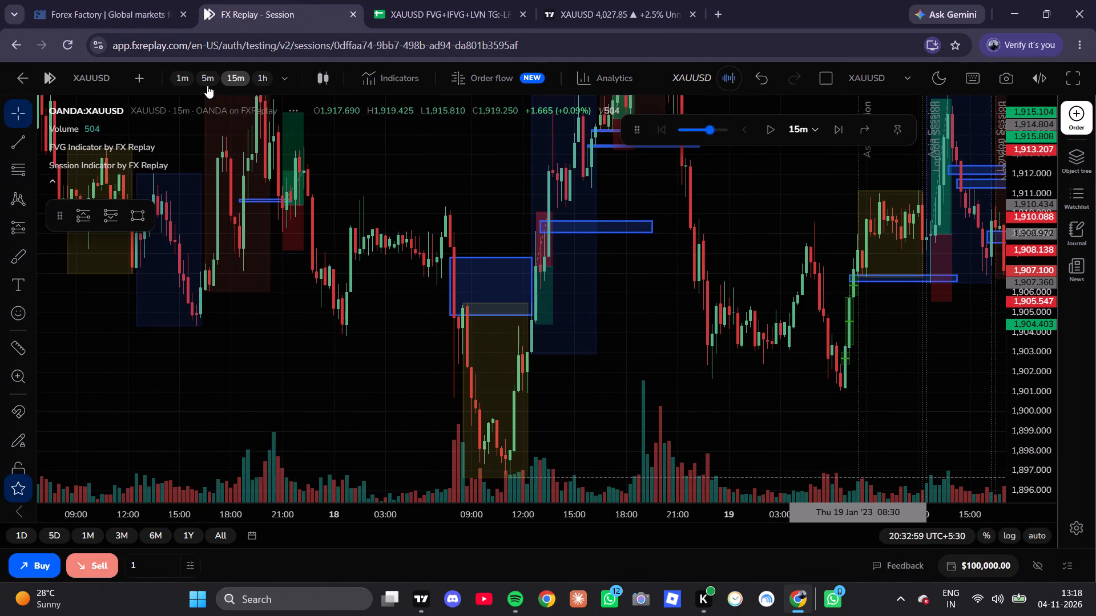
{"action": "left_click", "coordinate": [207, 82]}
{"action": "left_click_drag", "start_coordinate": [762, 370], "coordinate": [478, 384]}
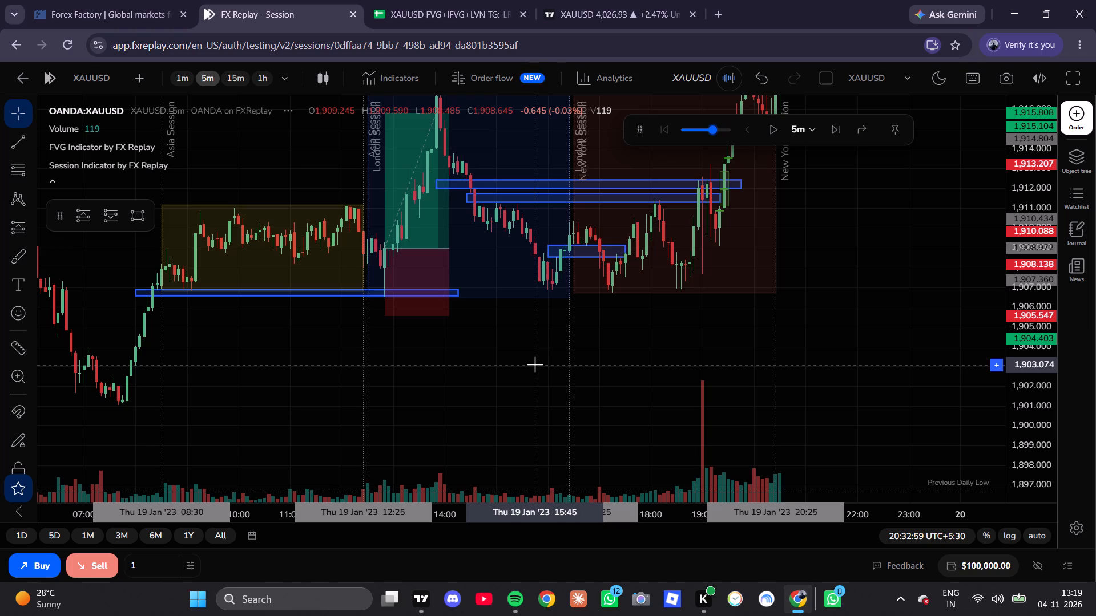
{"action": "left_click", "coordinate": [183, 76]}
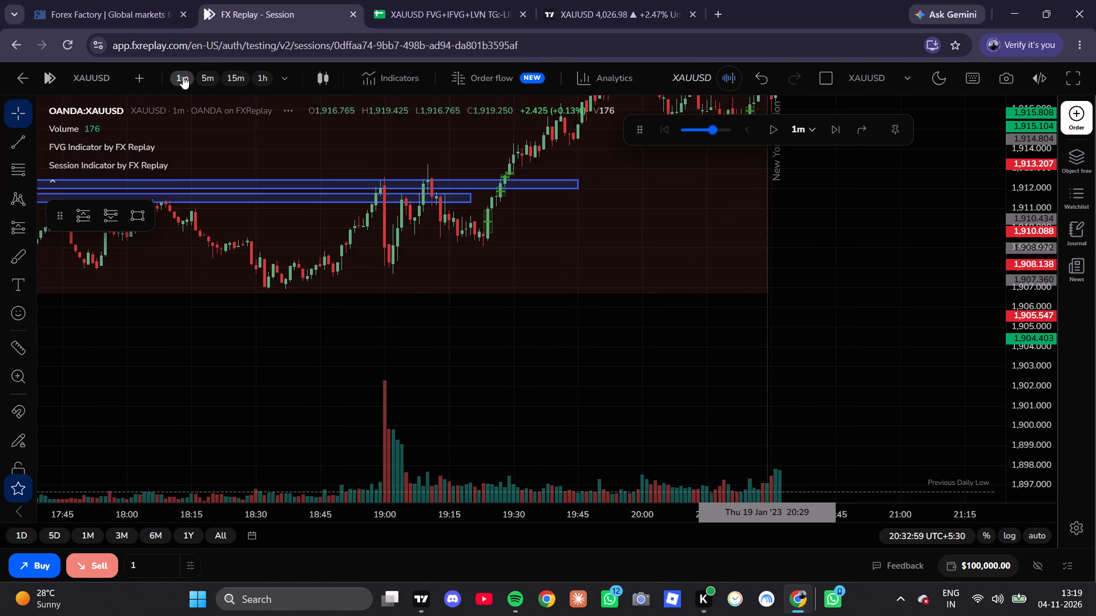
{"action": "scroll", "coordinate": [309, 213], "scroll_direction": "down", "scroll_amount": 18}
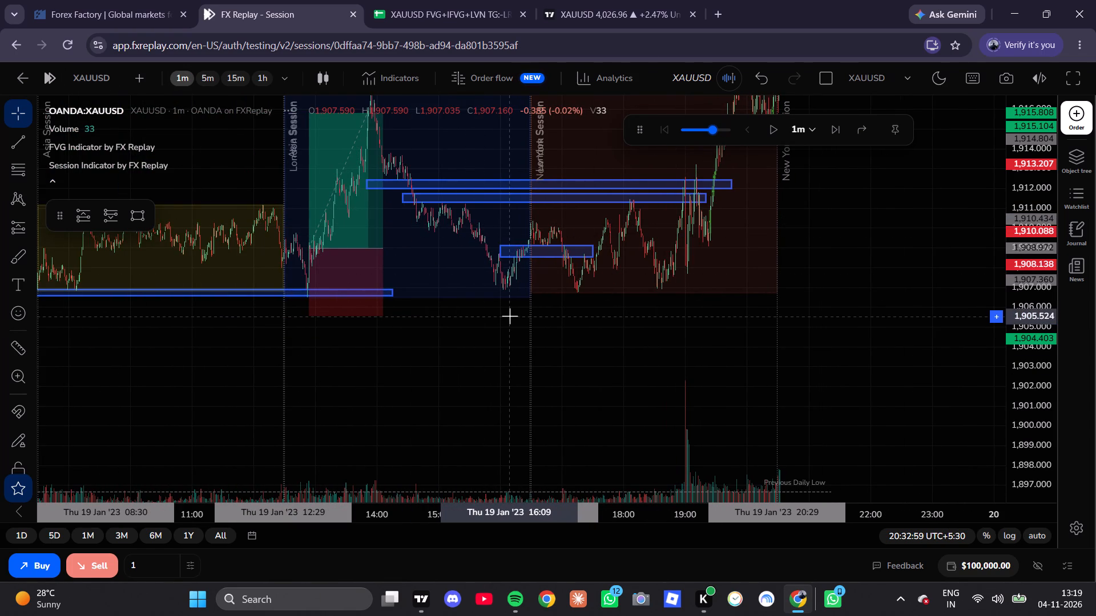
{"action": "left_click", "coordinate": [219, 76]}
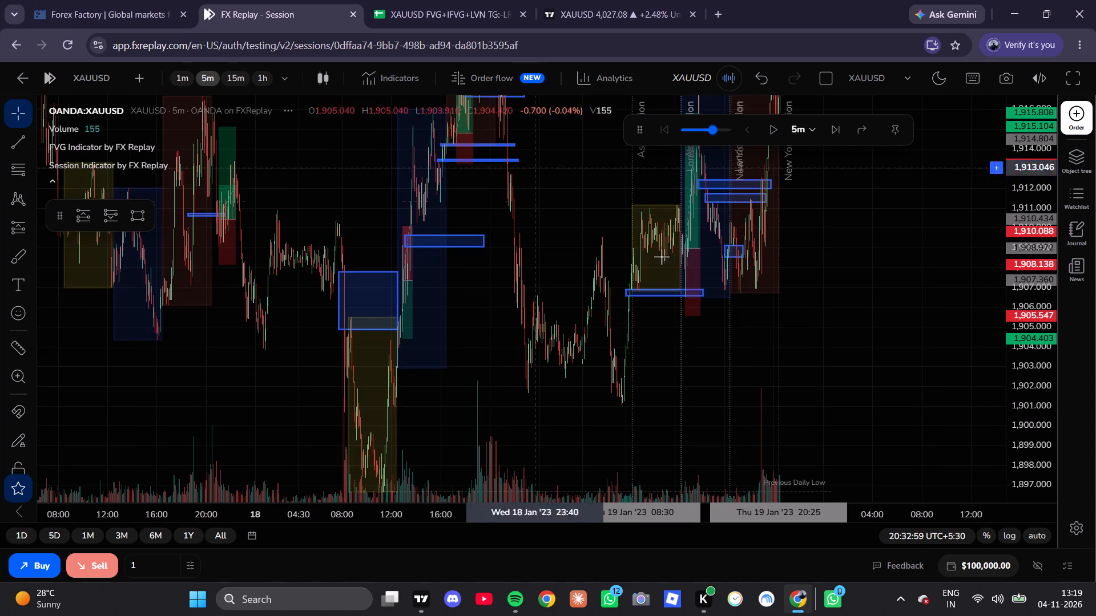